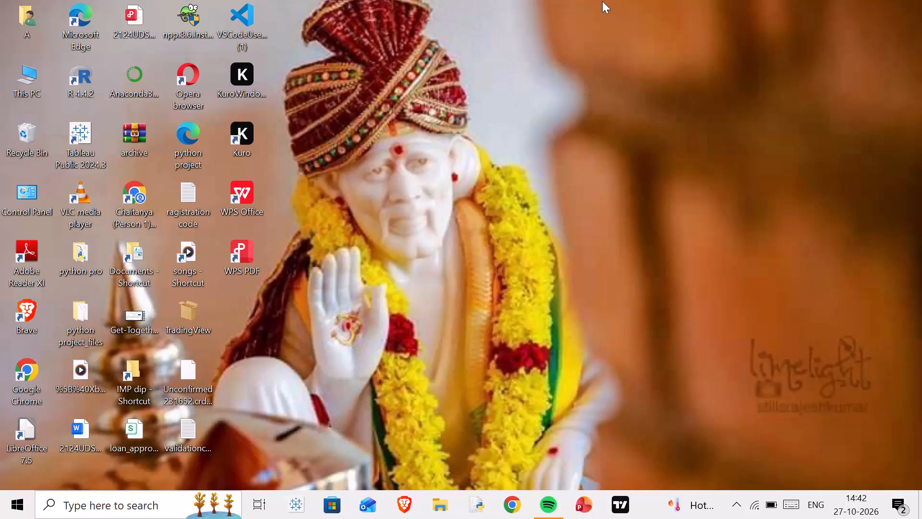
Open TradingView from the desktop and load the XAUUSD chart.
double_click(617, 502)
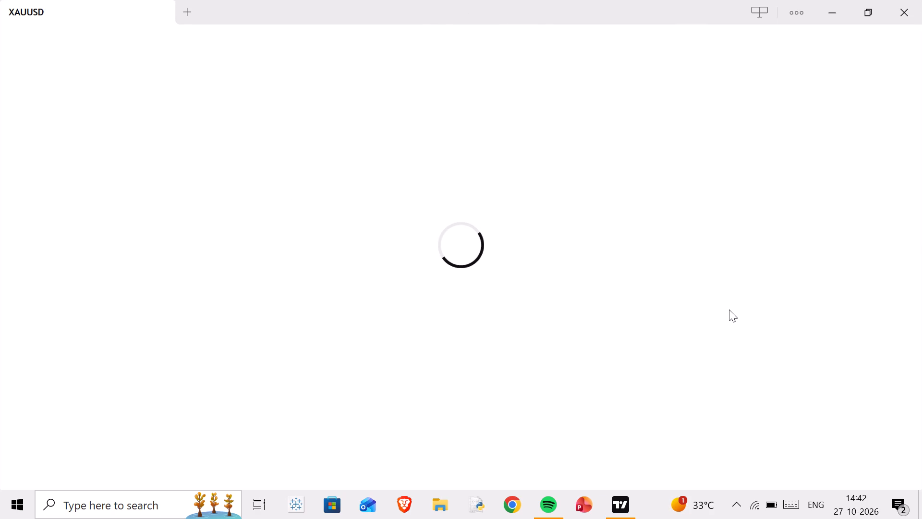
scroll(243, 335, "up", 1)
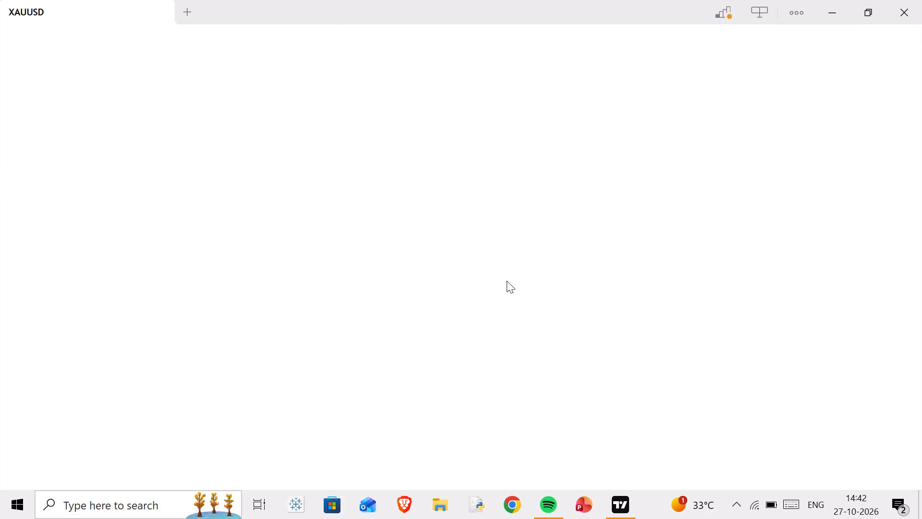
scroll(523, 268, "up", 2)
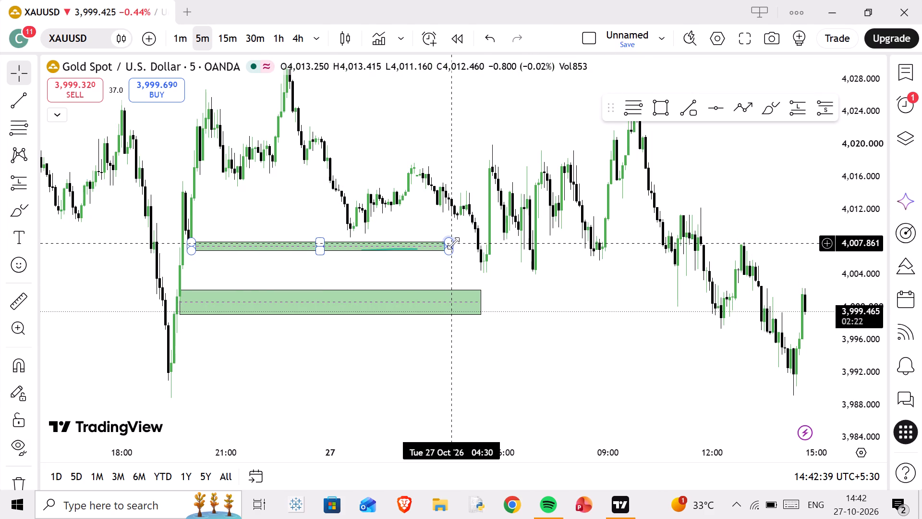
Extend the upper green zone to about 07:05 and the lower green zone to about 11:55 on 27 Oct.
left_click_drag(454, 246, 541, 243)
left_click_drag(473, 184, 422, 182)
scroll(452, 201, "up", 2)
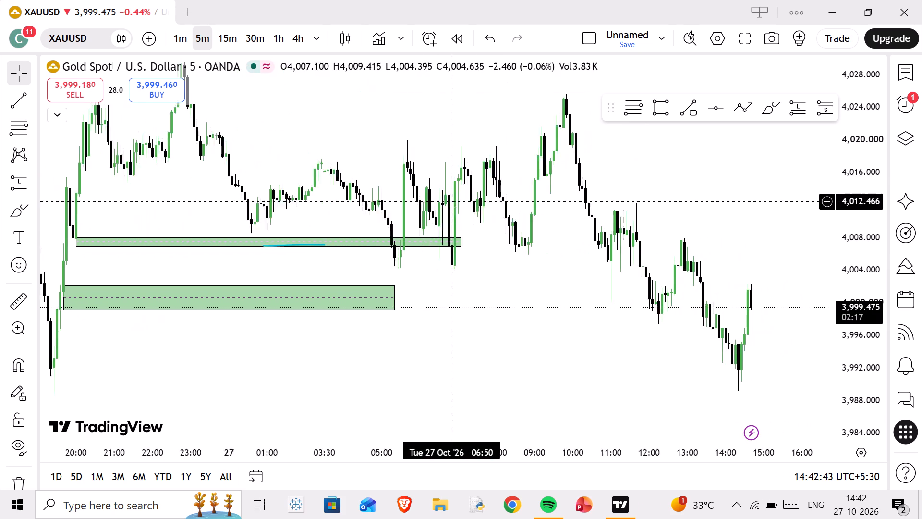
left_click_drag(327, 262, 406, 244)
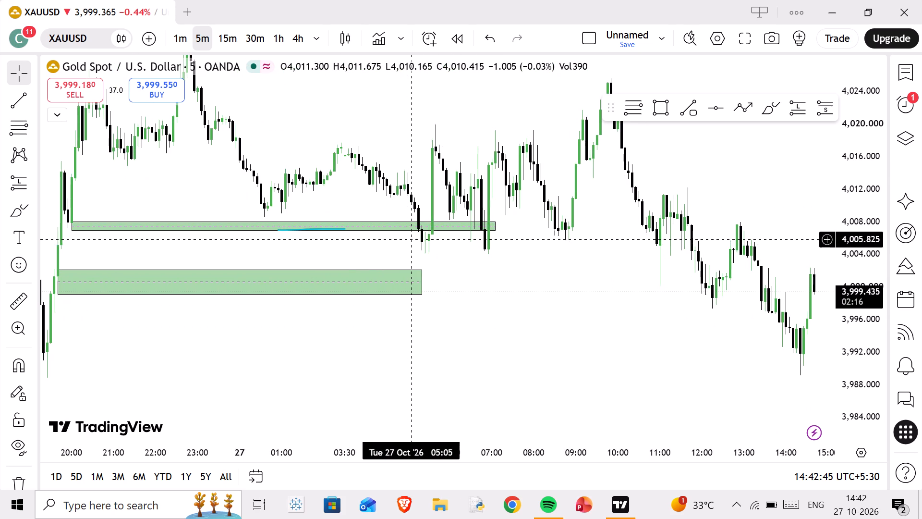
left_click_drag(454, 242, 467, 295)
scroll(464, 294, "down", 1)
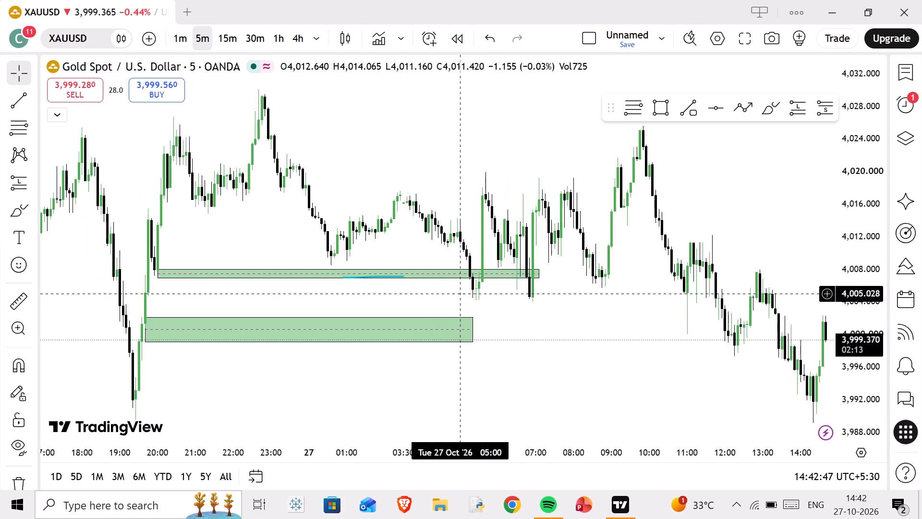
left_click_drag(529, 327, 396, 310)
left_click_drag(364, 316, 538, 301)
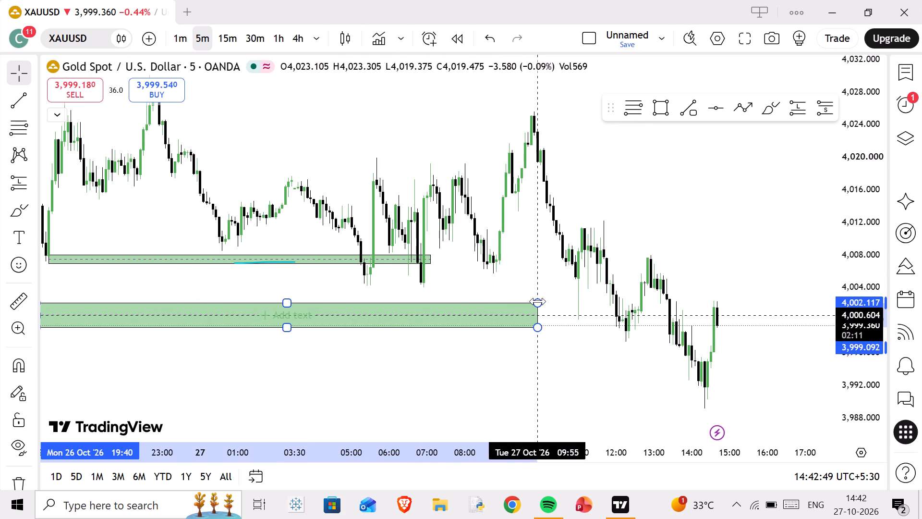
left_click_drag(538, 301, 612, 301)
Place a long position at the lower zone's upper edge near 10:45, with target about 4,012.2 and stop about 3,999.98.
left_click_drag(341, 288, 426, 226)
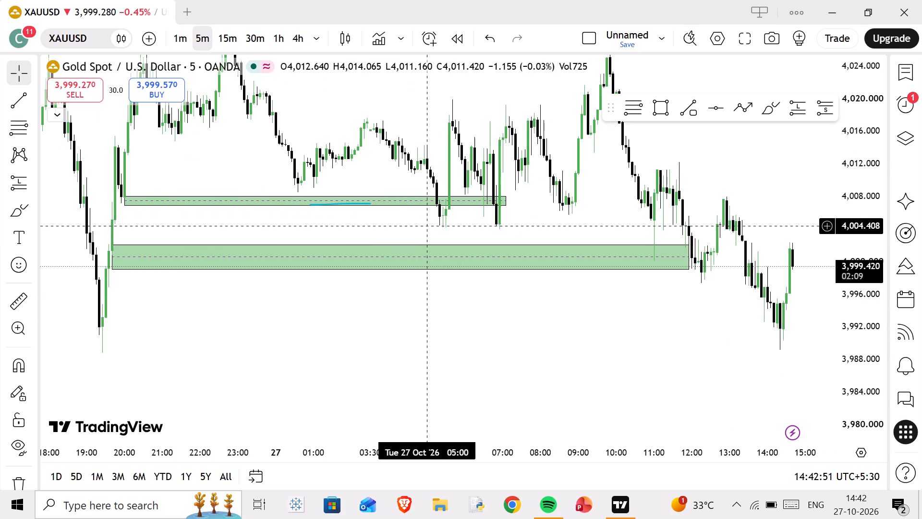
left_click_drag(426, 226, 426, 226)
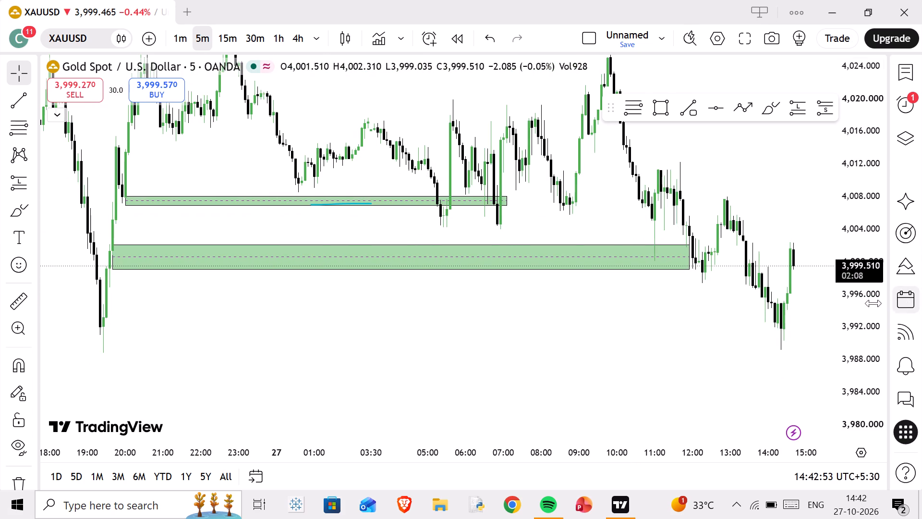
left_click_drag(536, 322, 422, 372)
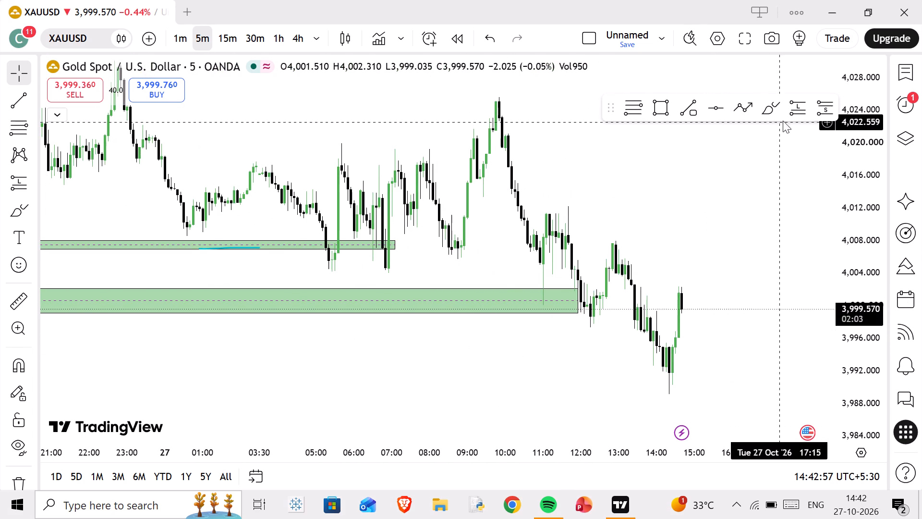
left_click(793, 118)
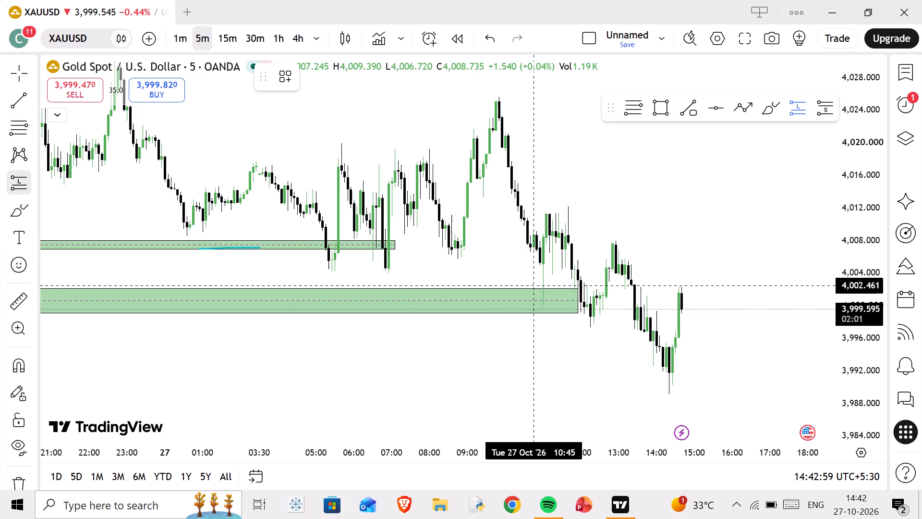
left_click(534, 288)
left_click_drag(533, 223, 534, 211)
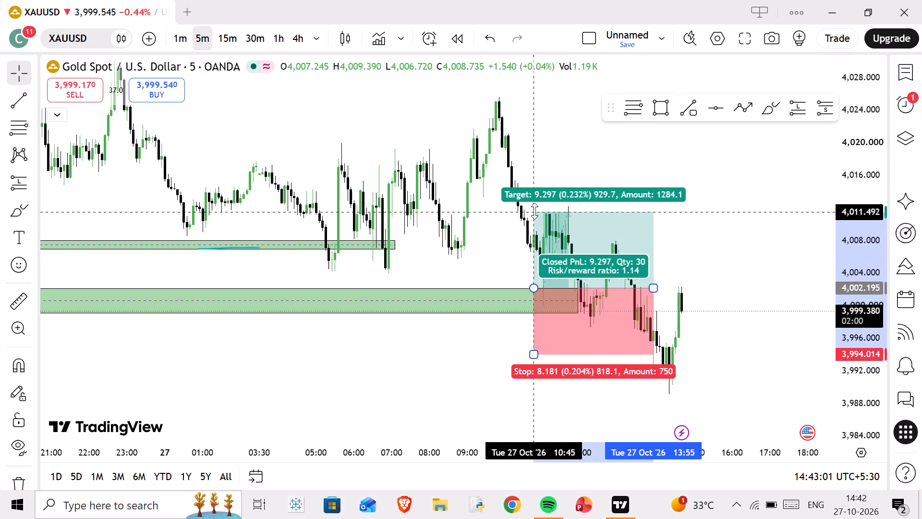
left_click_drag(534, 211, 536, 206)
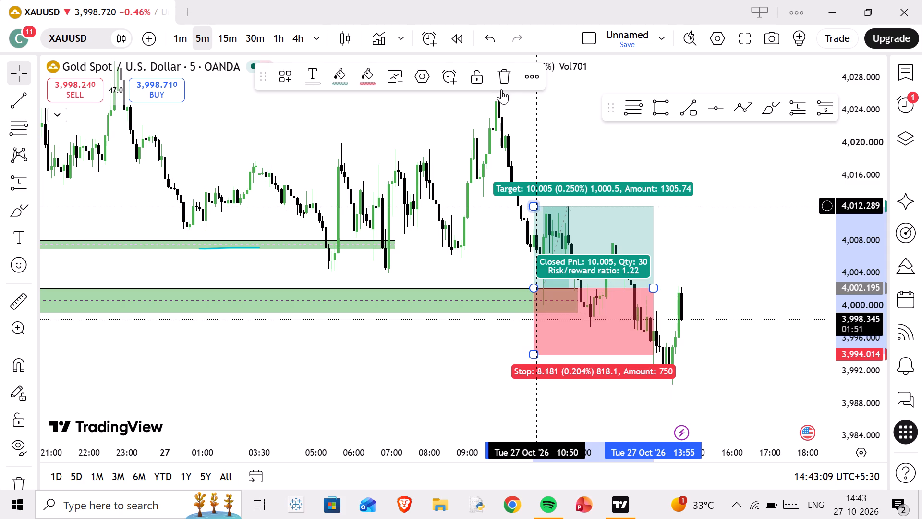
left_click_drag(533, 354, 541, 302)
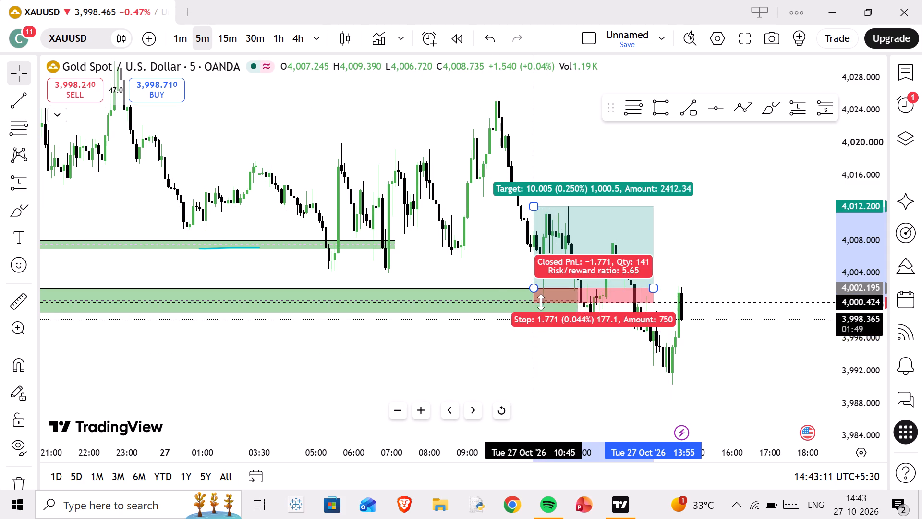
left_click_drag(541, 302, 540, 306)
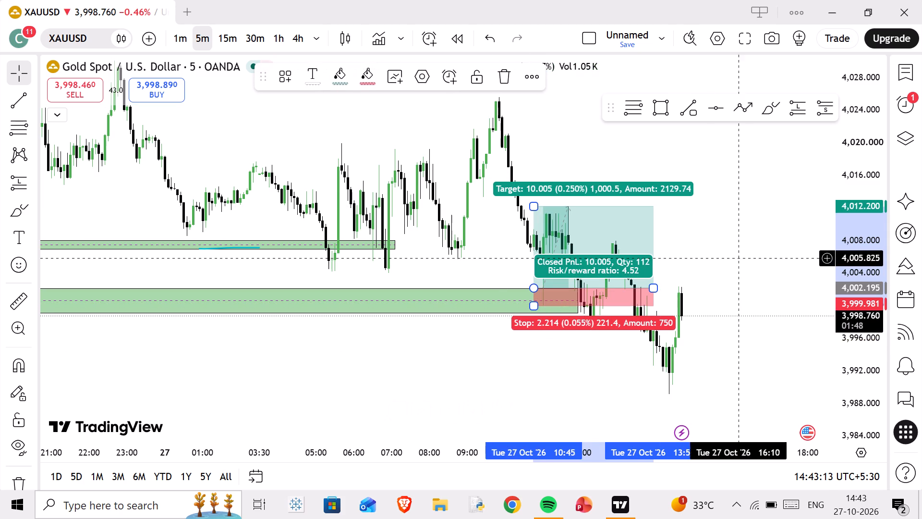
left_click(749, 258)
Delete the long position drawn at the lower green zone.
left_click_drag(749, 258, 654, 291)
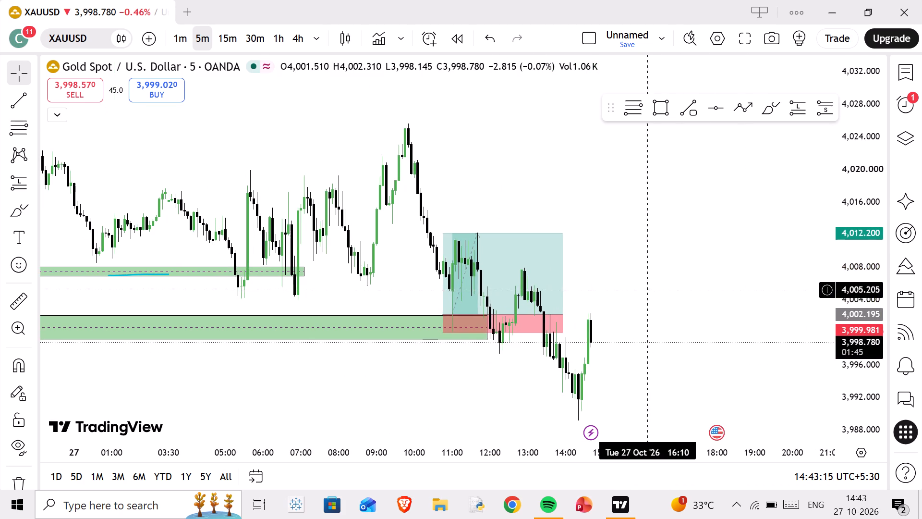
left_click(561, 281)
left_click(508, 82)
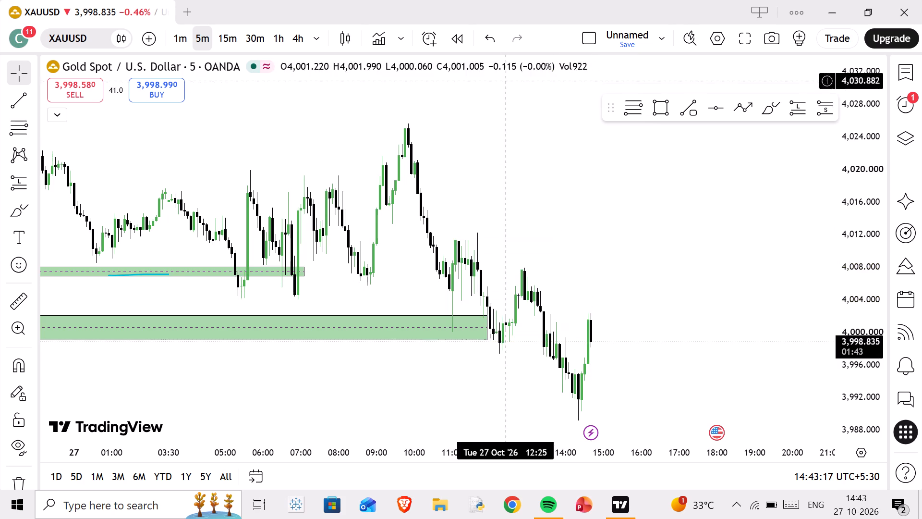
Draw a rectangle zone from about 3,992.1 to about 3,989, spanning 19:15 on 26 Oct to about 15:10 on 27 Oct.
scroll(532, 233, "down", 10)
scroll(510, 320, "up", 4)
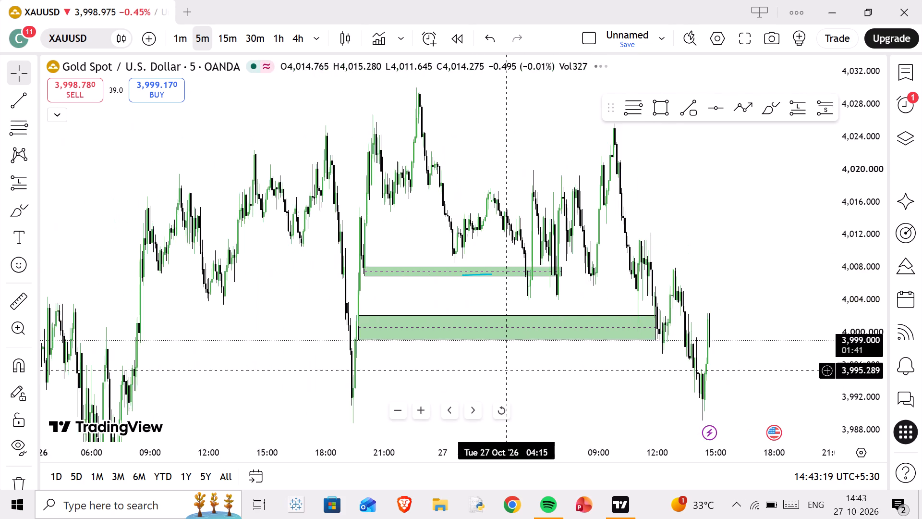
left_click_drag(504, 371, 567, 237)
scroll(558, 263, "up", 4)
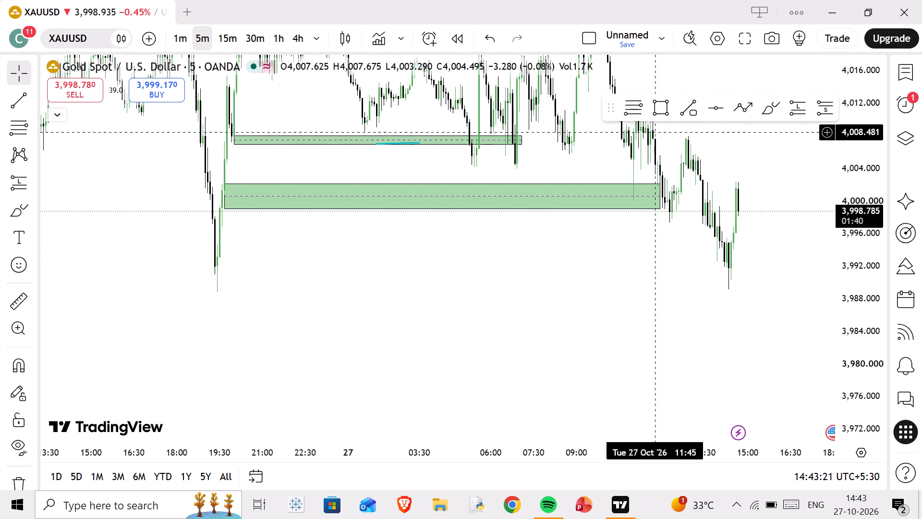
left_click(667, 108)
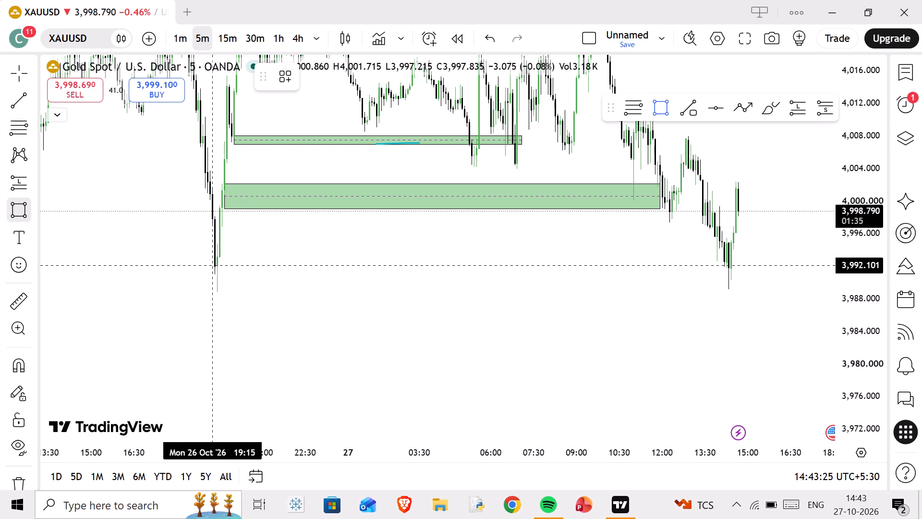
left_click_drag(212, 266, 729, 291)
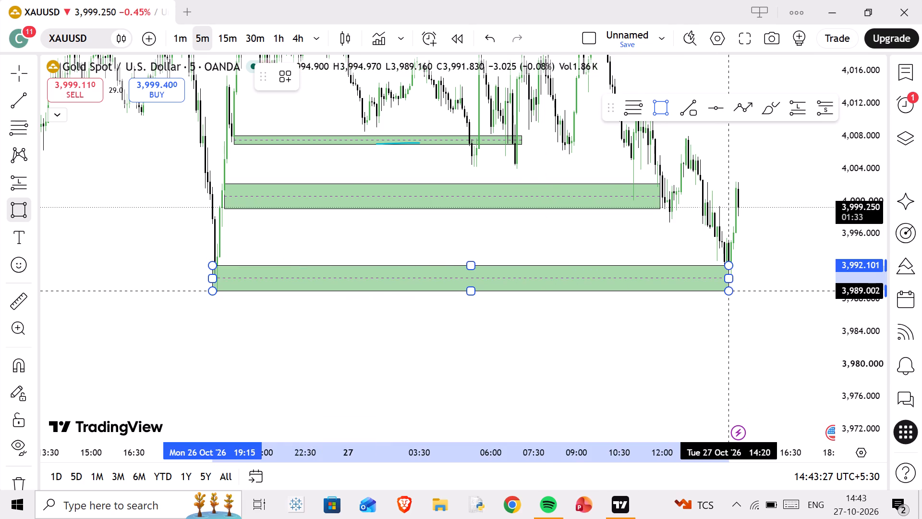
left_click_drag(729, 291, 753, 290)
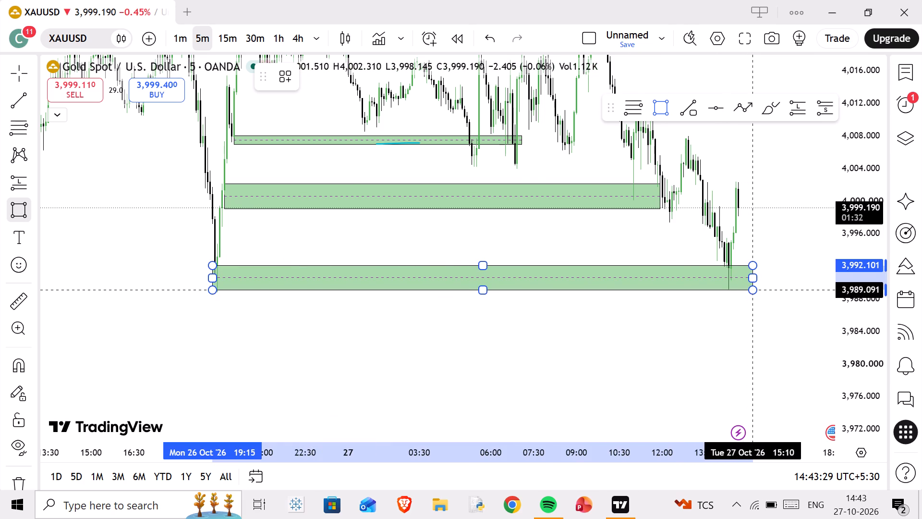
left_click_drag(753, 290, 754, 292)
left_click(754, 292)
Delete the two older green zones above the newly drawn one.
left_click_drag(628, 257, 518, 285)
scroll(521, 288, "up", 5)
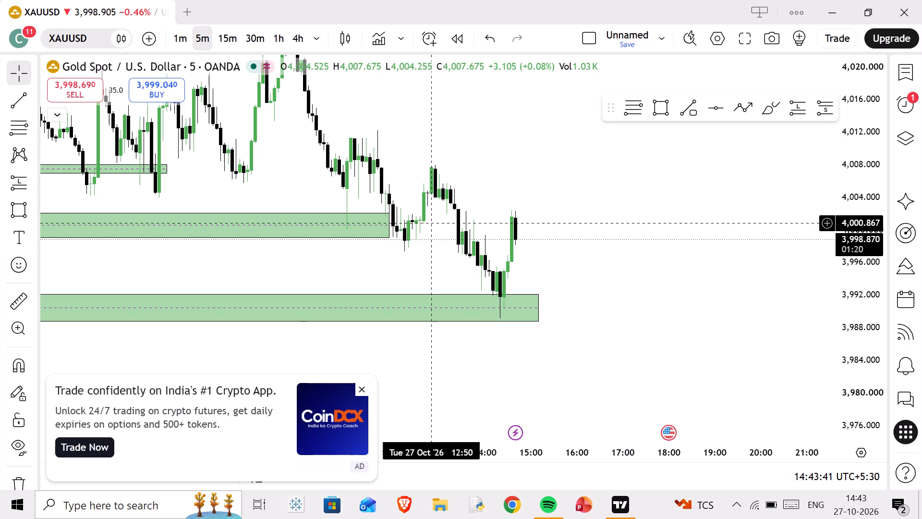
left_click(388, 214)
left_click(544, 66)
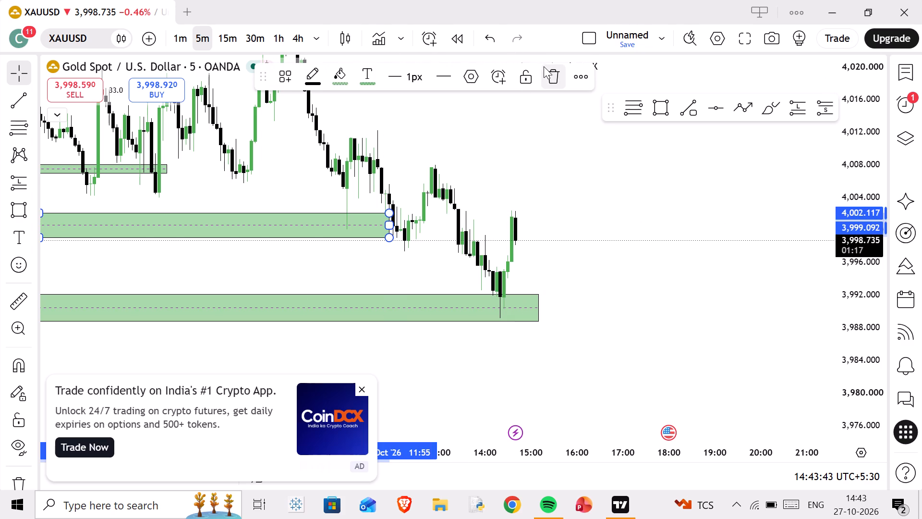
left_click(161, 169)
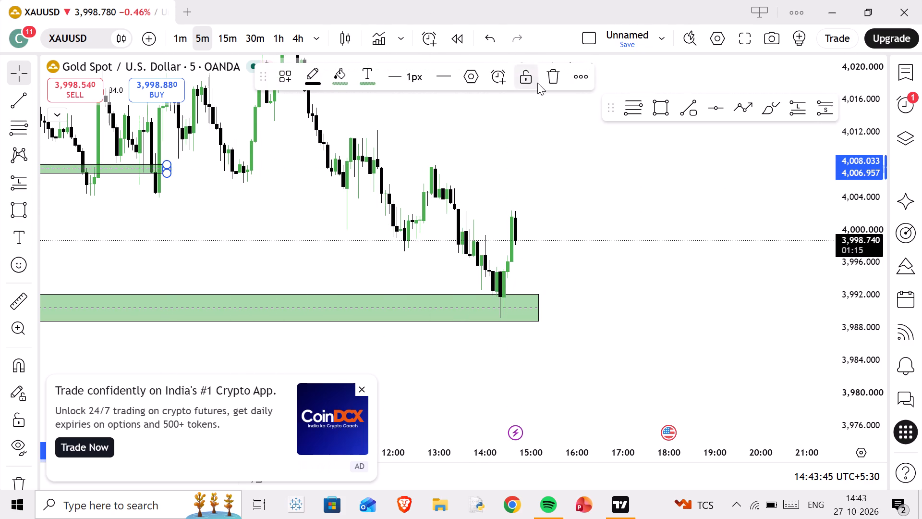
left_click(554, 79)
Switch the chart to the 1-minute timeframe and close the advertisement over it.
scroll(654, 227, "up", 1)
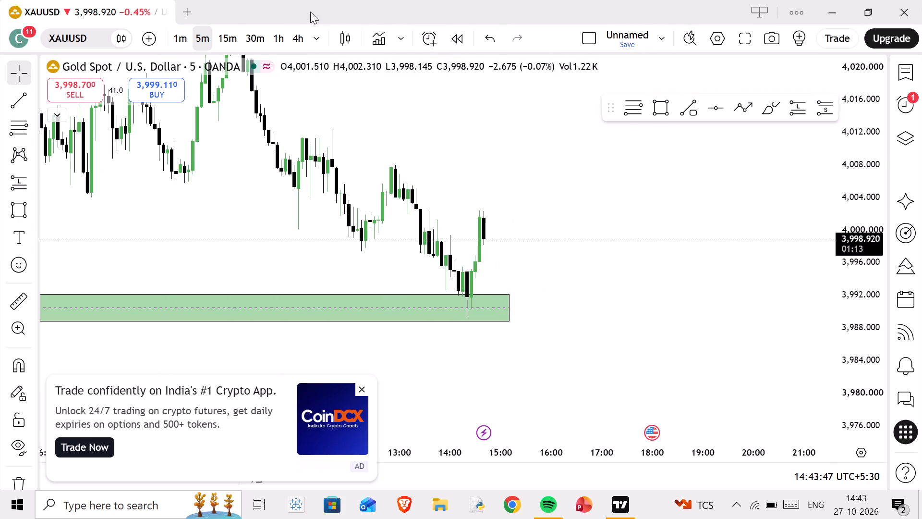
left_click(174, 34)
scroll(413, 276, "up", 1)
scroll(414, 276, "down", 3)
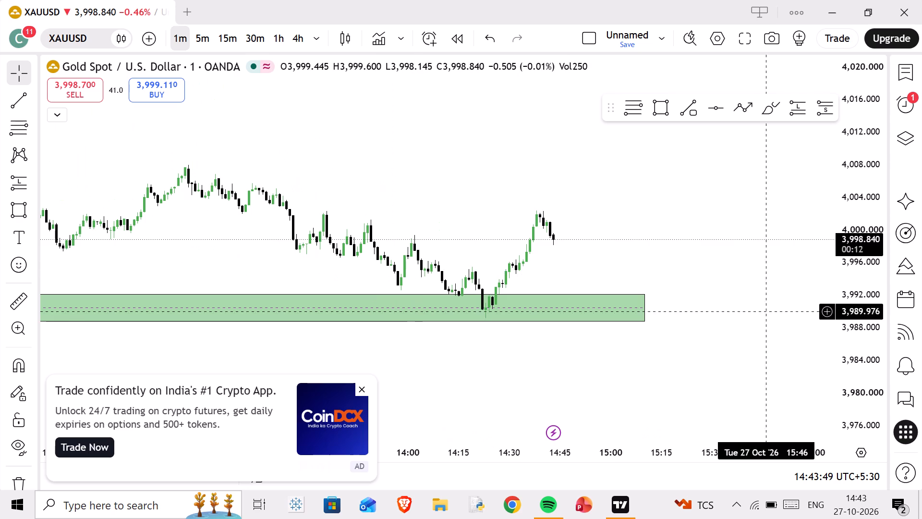
scroll(861, 363, "up", 20)
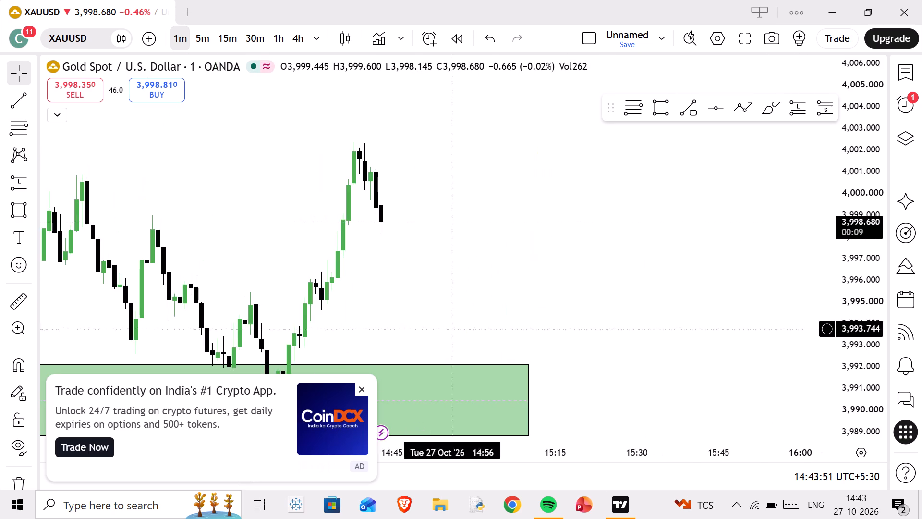
left_click_drag(352, 316, 600, 243)
left_click(365, 387)
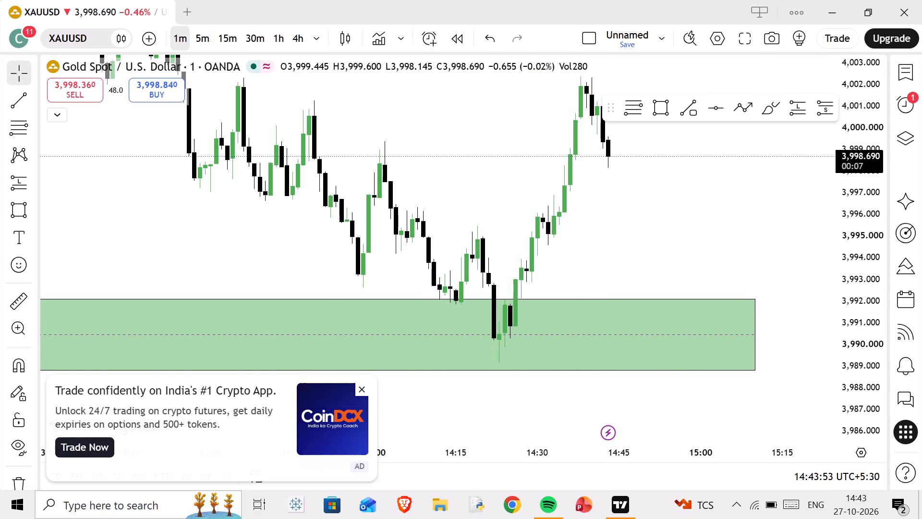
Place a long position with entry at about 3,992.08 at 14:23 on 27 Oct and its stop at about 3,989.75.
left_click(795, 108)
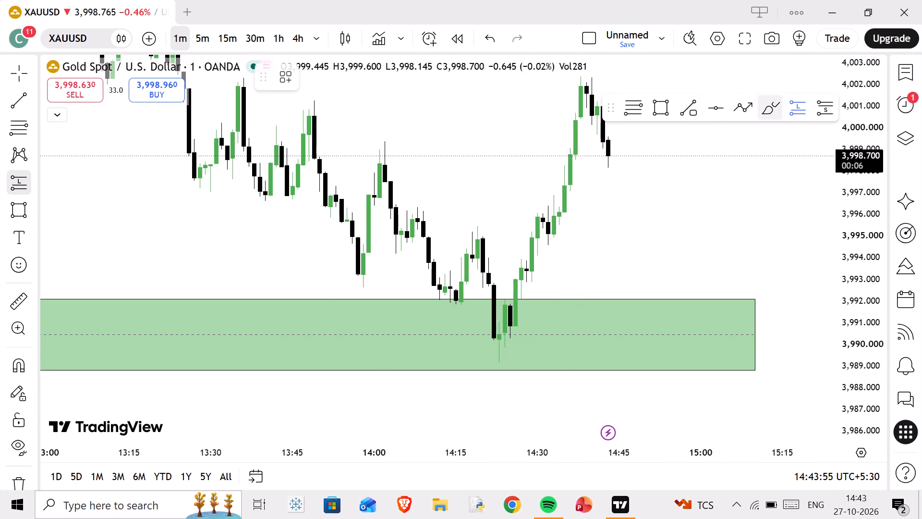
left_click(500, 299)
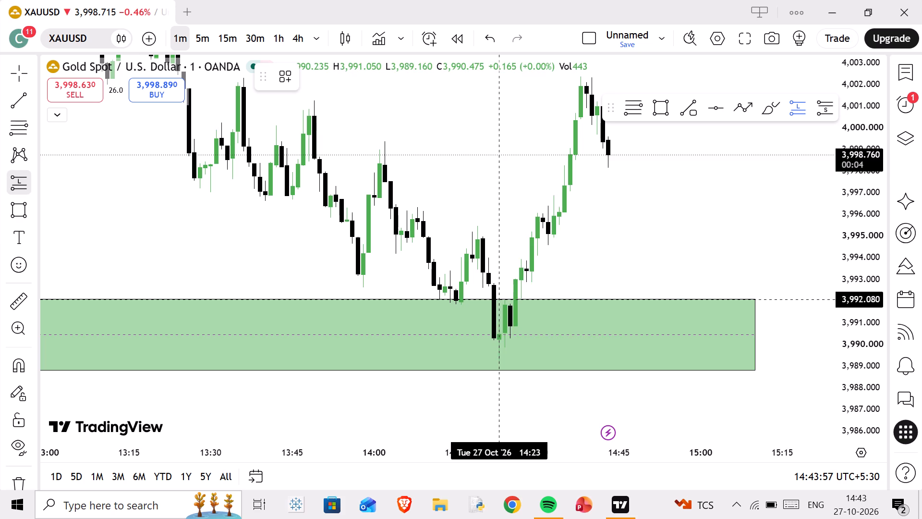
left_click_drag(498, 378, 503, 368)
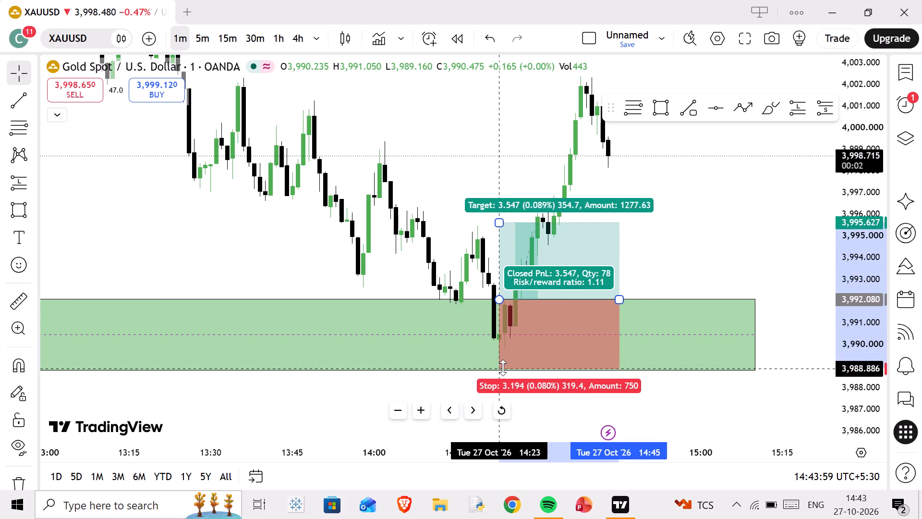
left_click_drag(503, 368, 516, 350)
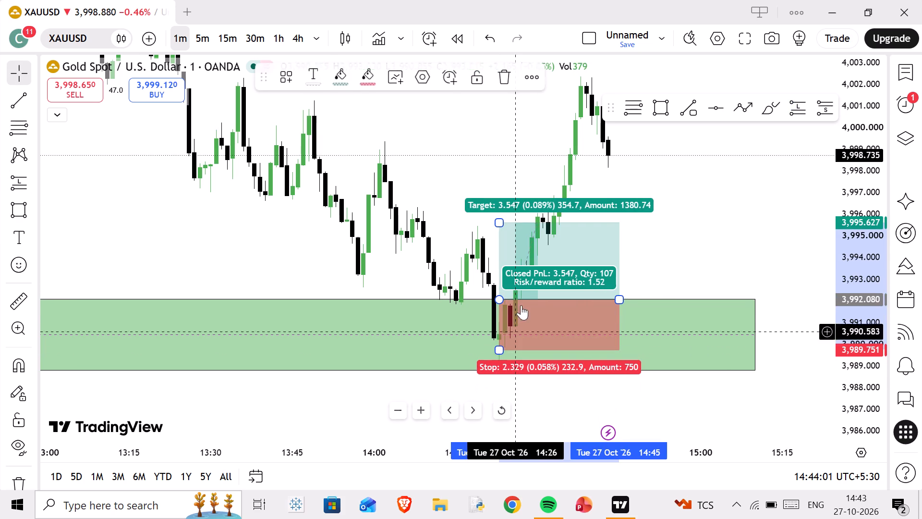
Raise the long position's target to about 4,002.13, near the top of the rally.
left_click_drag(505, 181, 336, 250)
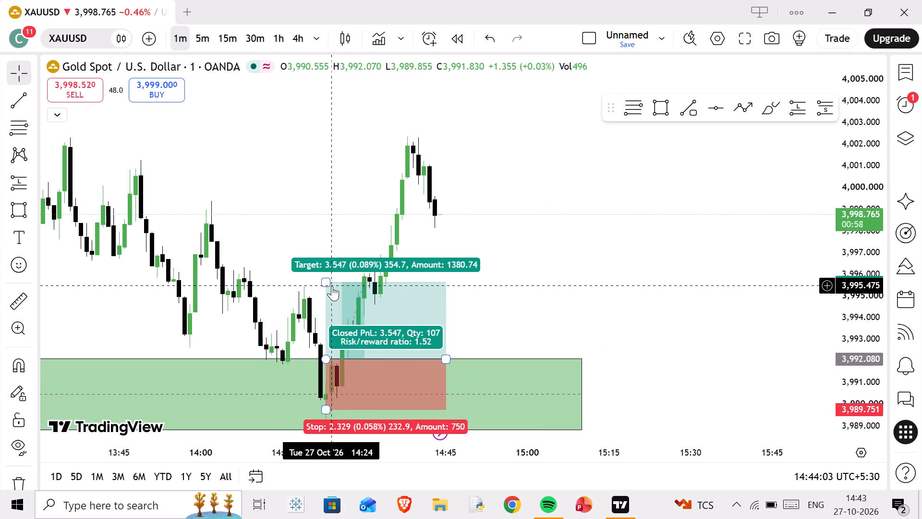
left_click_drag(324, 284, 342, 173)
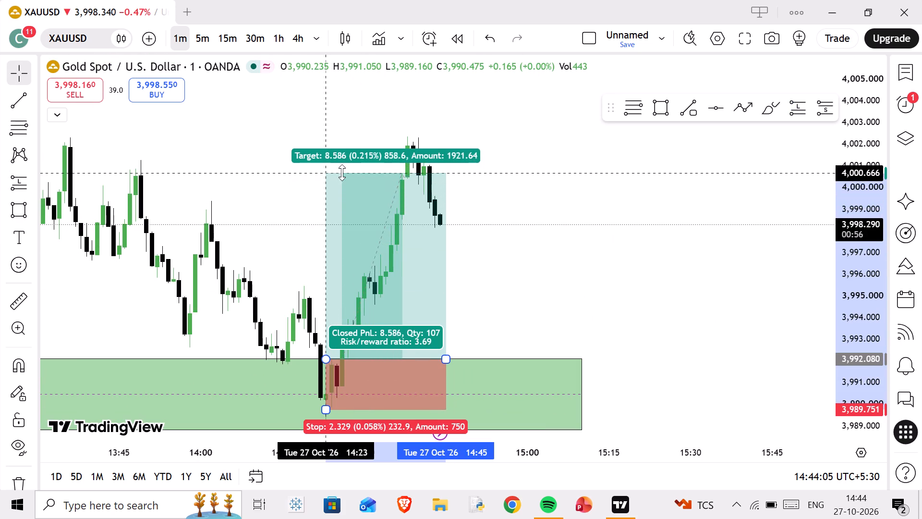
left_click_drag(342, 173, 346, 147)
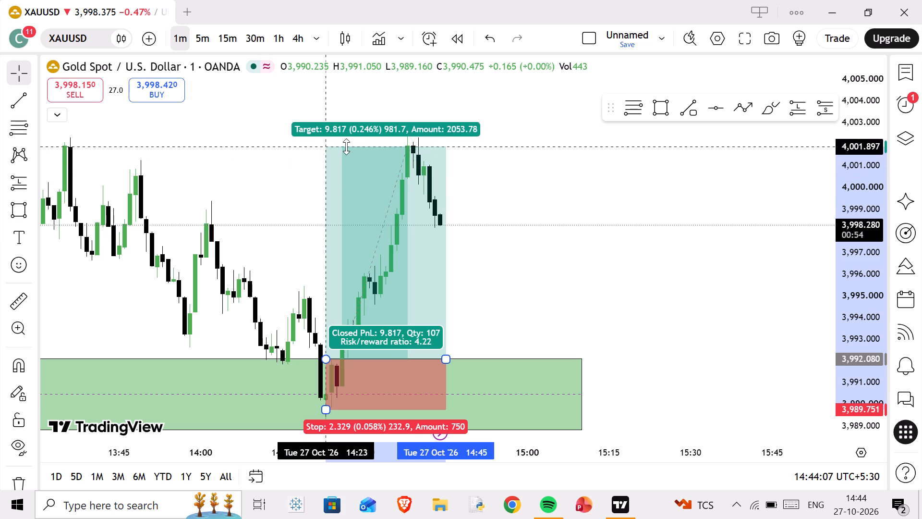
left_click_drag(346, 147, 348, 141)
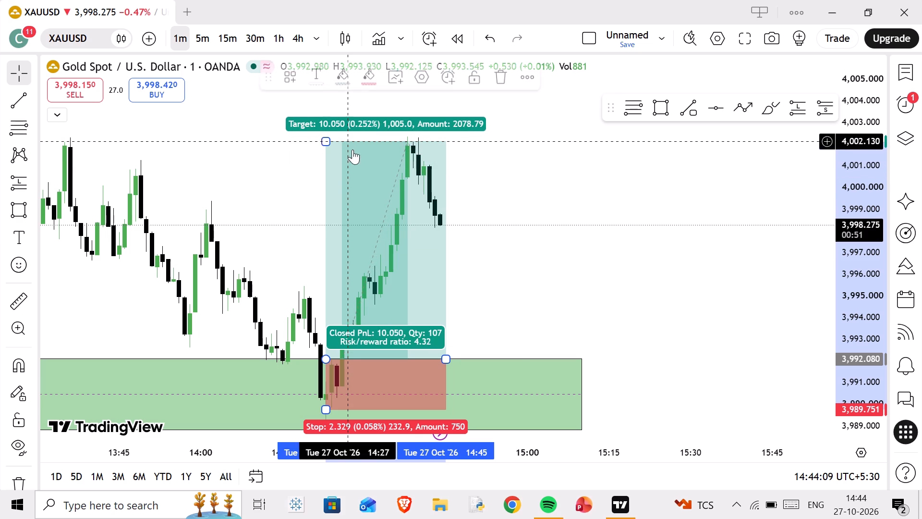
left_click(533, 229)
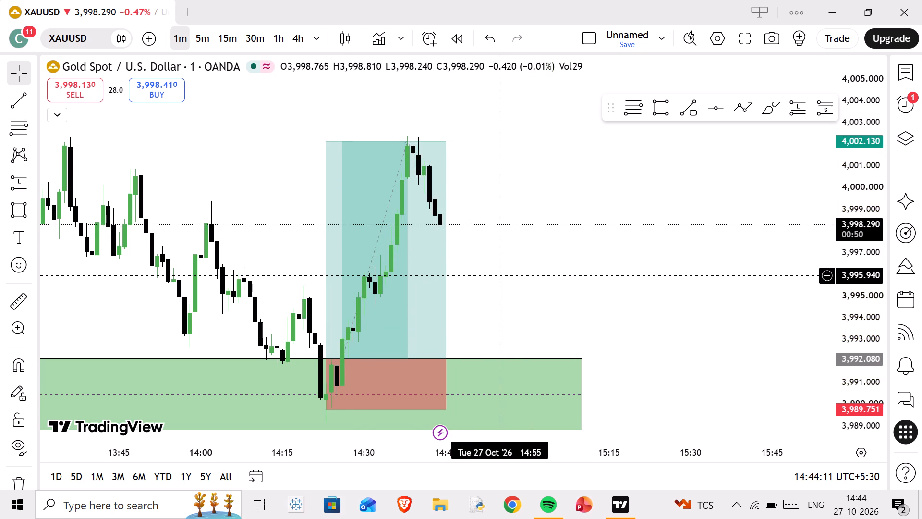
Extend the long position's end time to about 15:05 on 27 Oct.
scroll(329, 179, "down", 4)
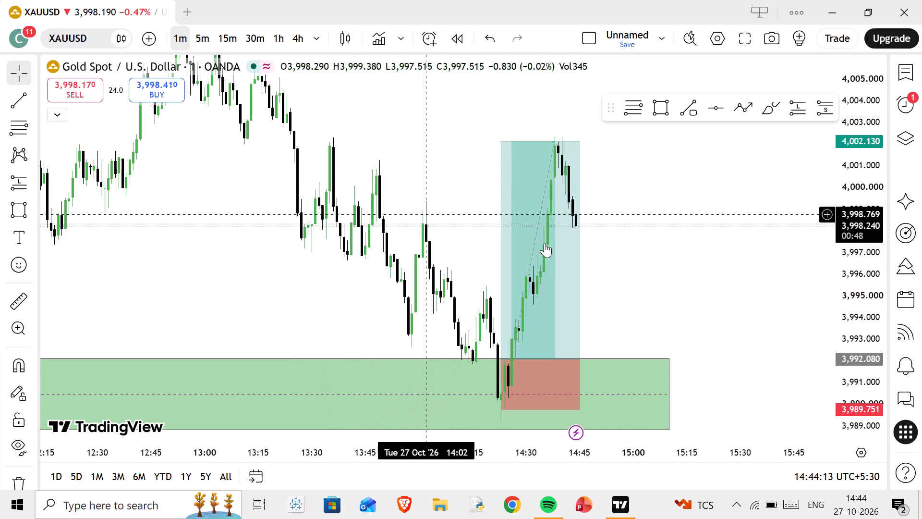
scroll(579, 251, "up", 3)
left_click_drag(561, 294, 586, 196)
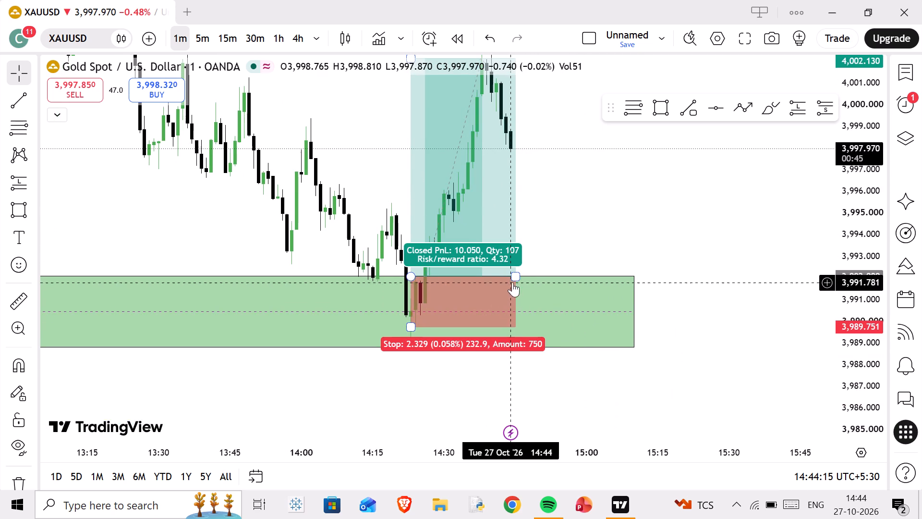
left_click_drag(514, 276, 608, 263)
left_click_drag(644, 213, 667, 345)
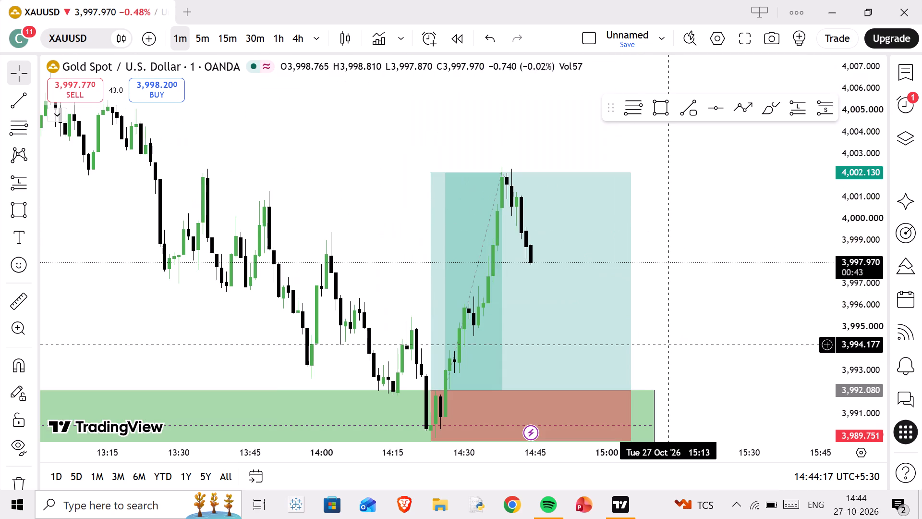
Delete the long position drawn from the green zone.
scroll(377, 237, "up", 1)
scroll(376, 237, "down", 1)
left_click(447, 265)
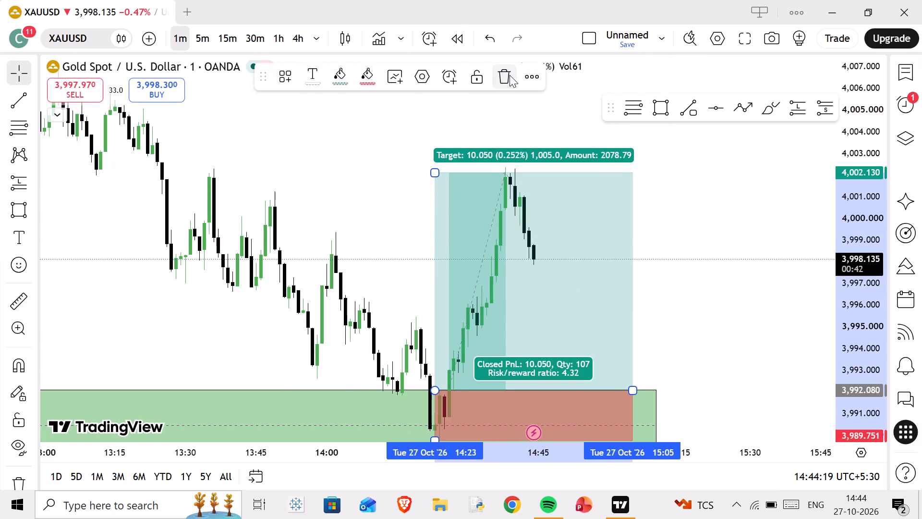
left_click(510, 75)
Switch the chart to the 15-minute timeframe and remove all drawings from it.
left_click(218, 31)
scroll(286, 301, "down", 3)
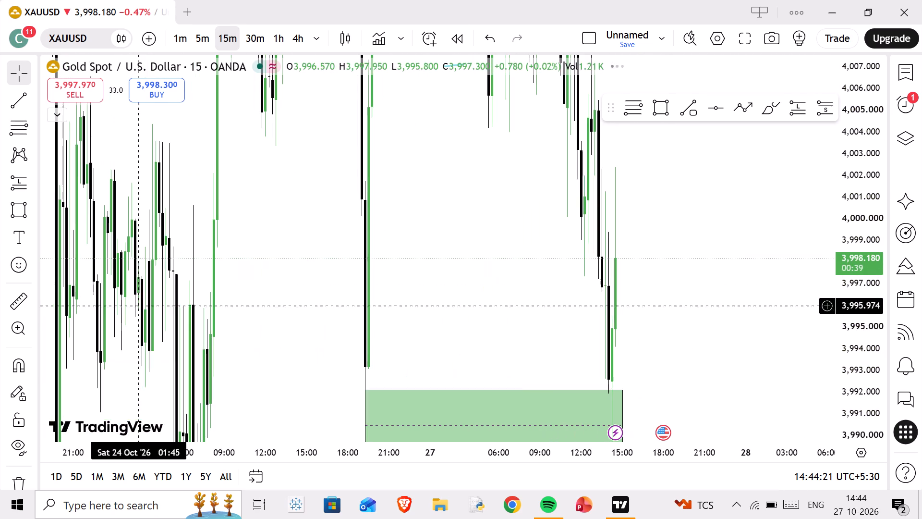
scroll(17, 431, "down", 4)
left_click(36, 422)
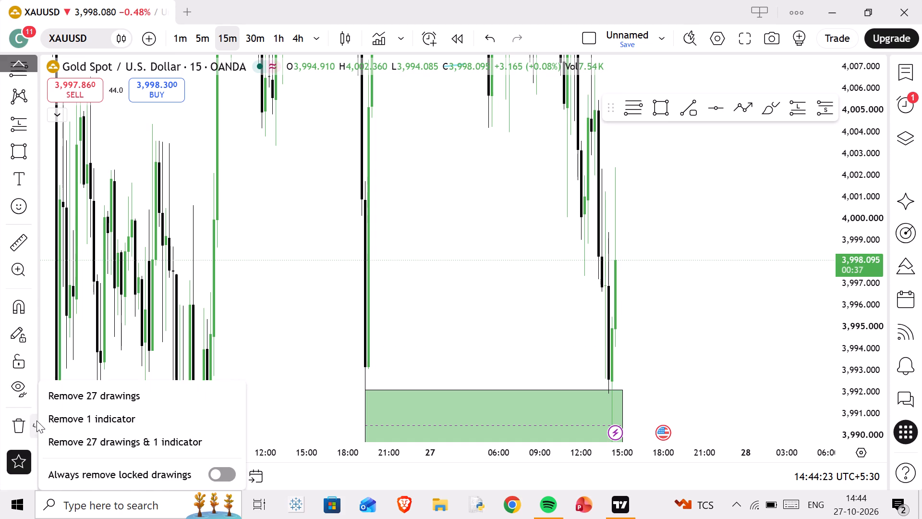
left_click(53, 401)
left_click(32, 429)
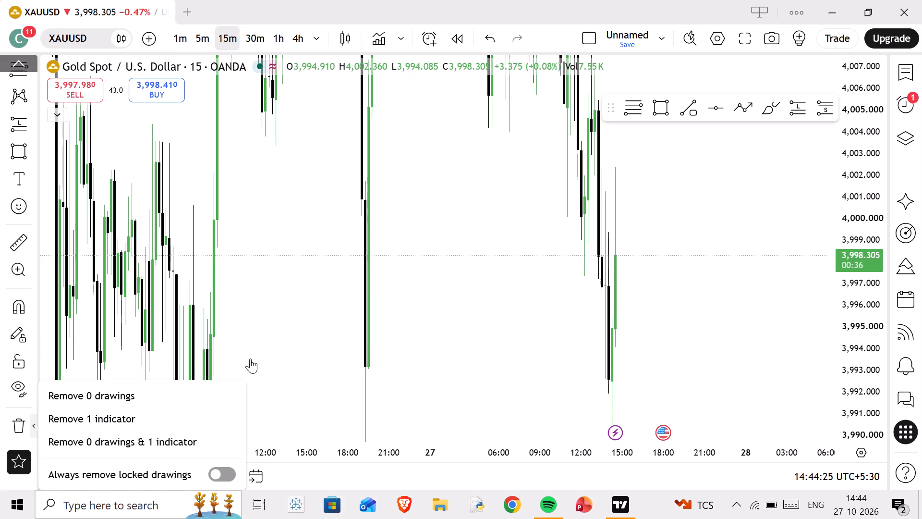
Draw a rectangle zone from about 4,030.1 to about 4,026.5, spanning 21:45 on 26 Oct to 07:00 on 28 Oct.
scroll(361, 311, "up", 5)
scroll(856, 302, "down", 13)
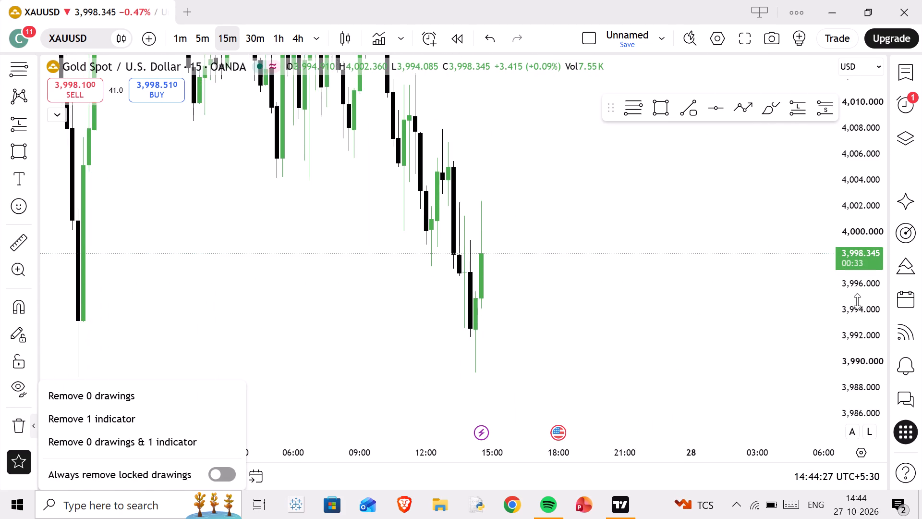
scroll(857, 301, "down", 3)
scroll(858, 301, "up", 1)
scroll(858, 301, "down", 5)
left_click_drag(573, 206, 573, 309)
scroll(571, 305, "down", 5)
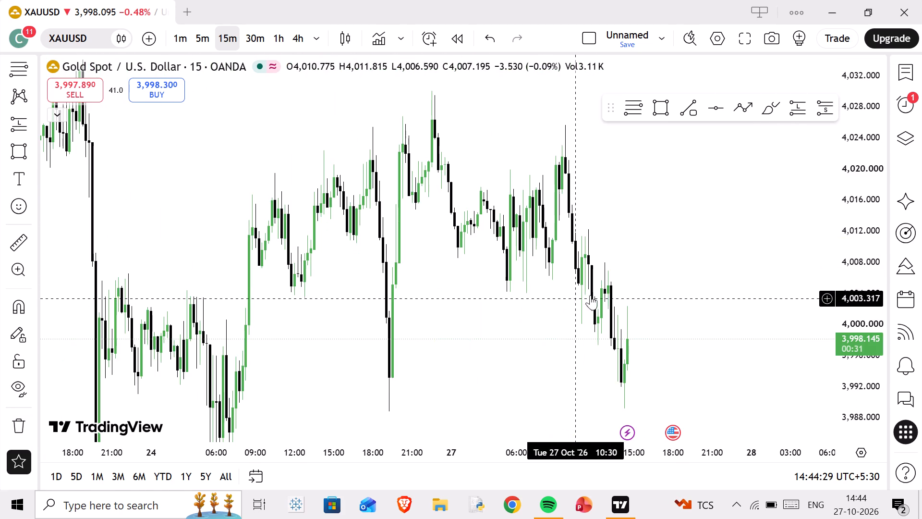
left_click_drag(644, 269, 415, 252)
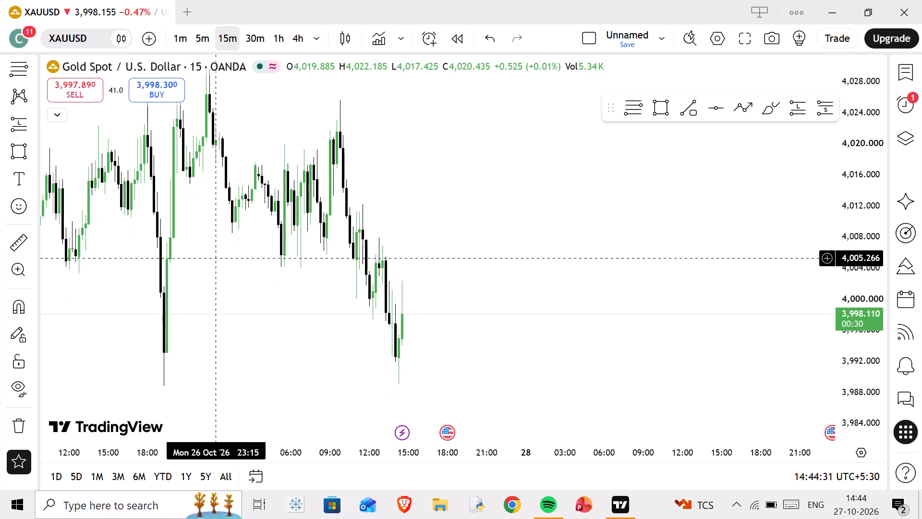
left_click_drag(391, 175, 479, 284)
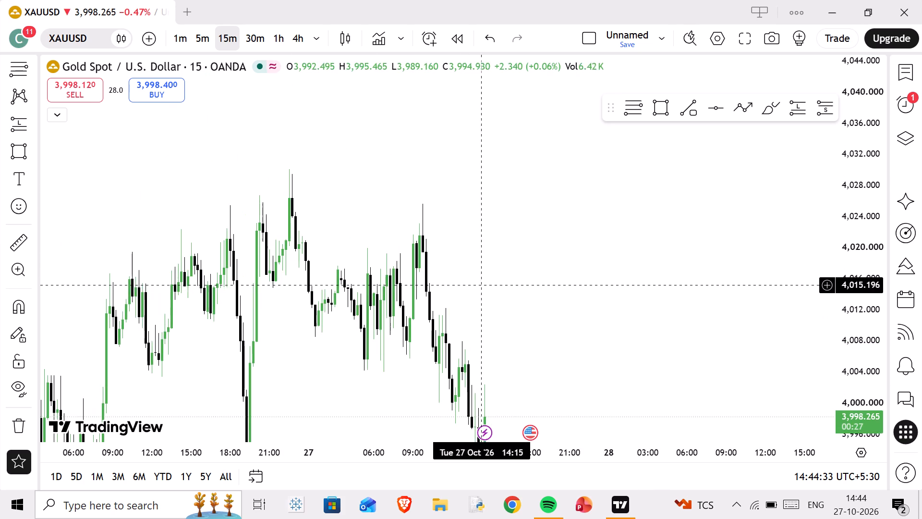
left_click(661, 110)
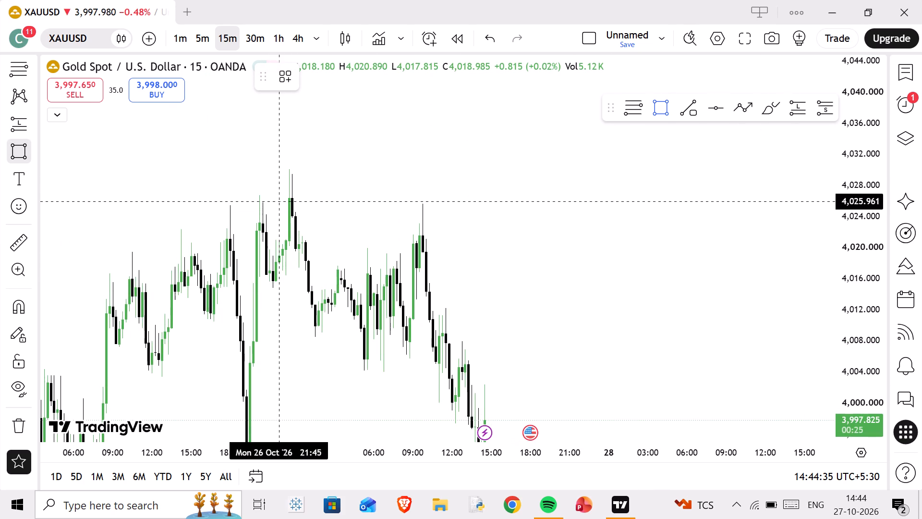
left_click_drag(280, 197, 643, 188)
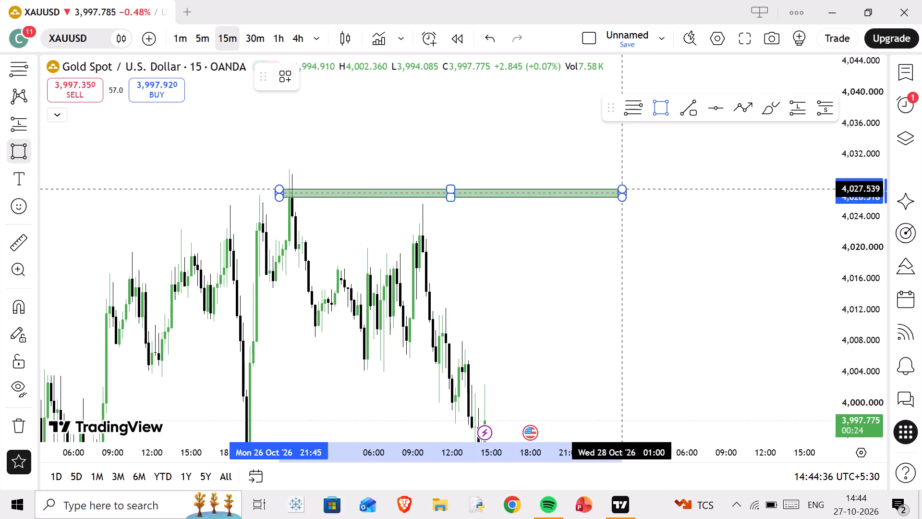
left_click_drag(643, 188, 700, 169)
left_click(700, 169)
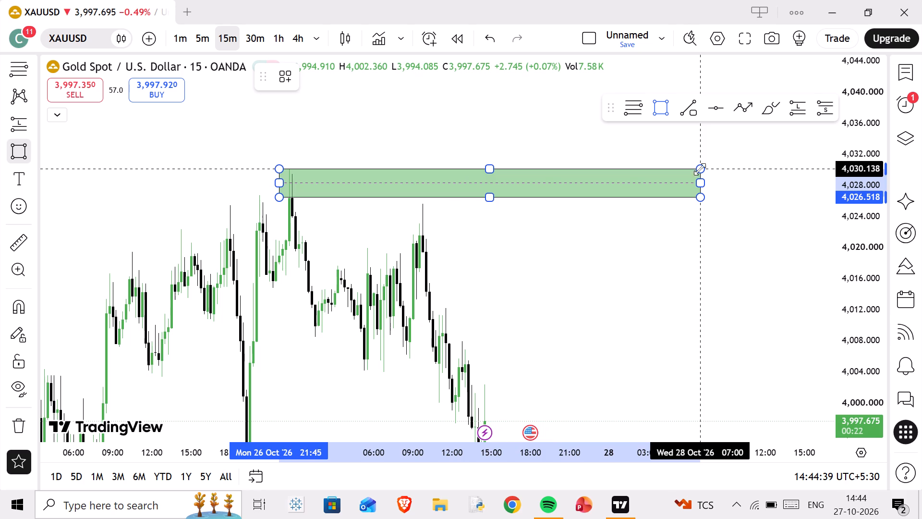
Change the new rectangle zone's border and fill colours to red.
left_click(322, 80)
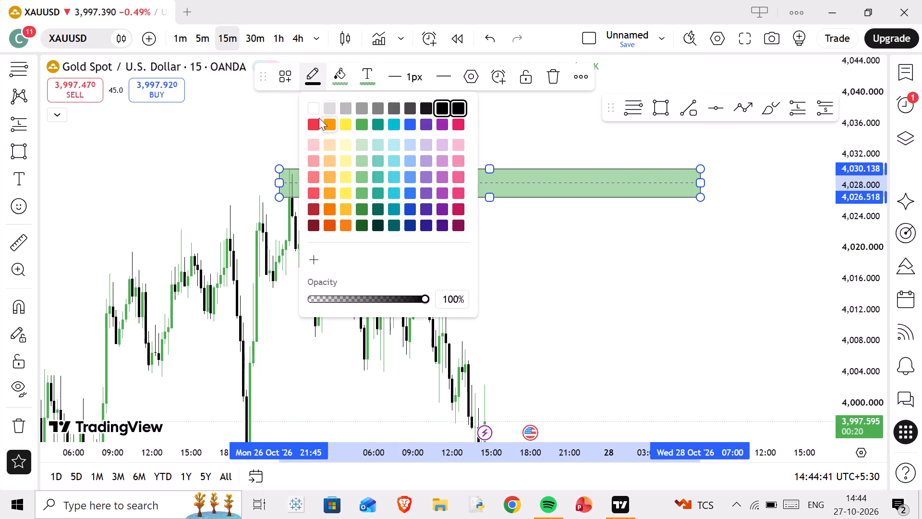
left_click(311, 122)
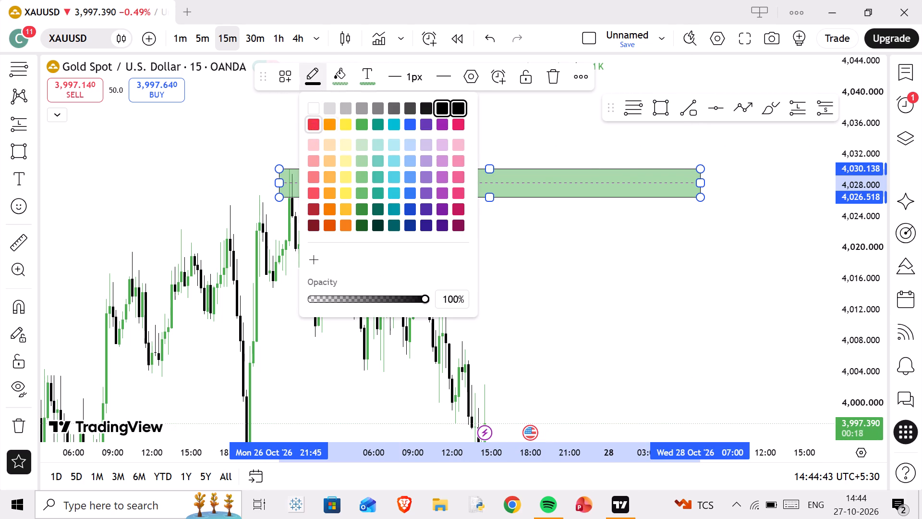
left_click(335, 83)
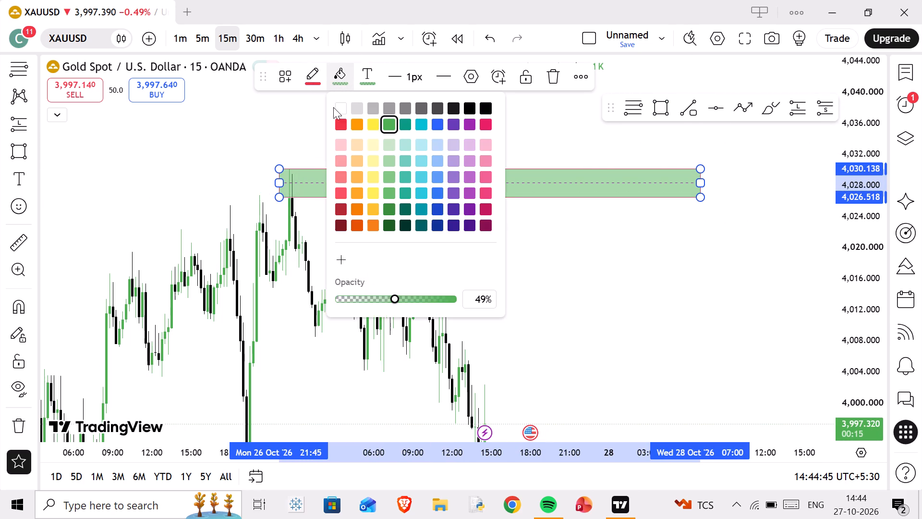
left_click(341, 126)
left_click(409, 221)
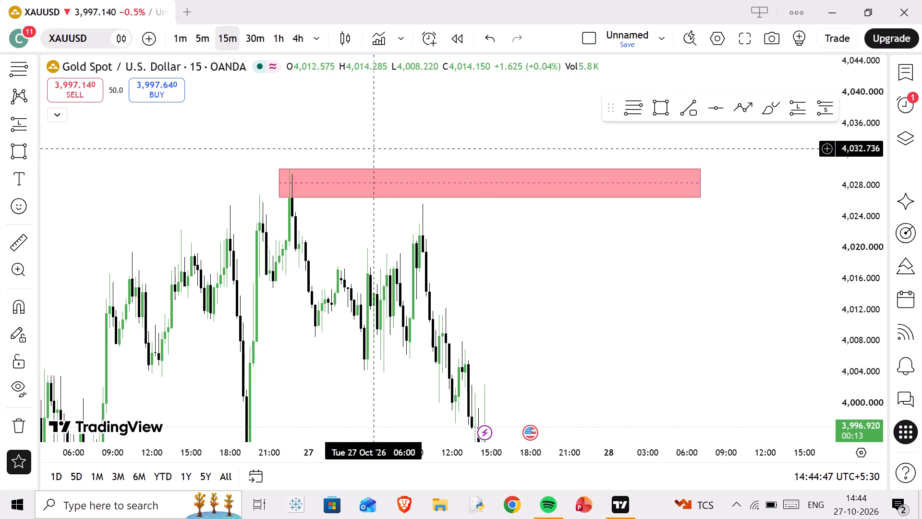
Change the red zone's border colour to green.
left_click(355, 168)
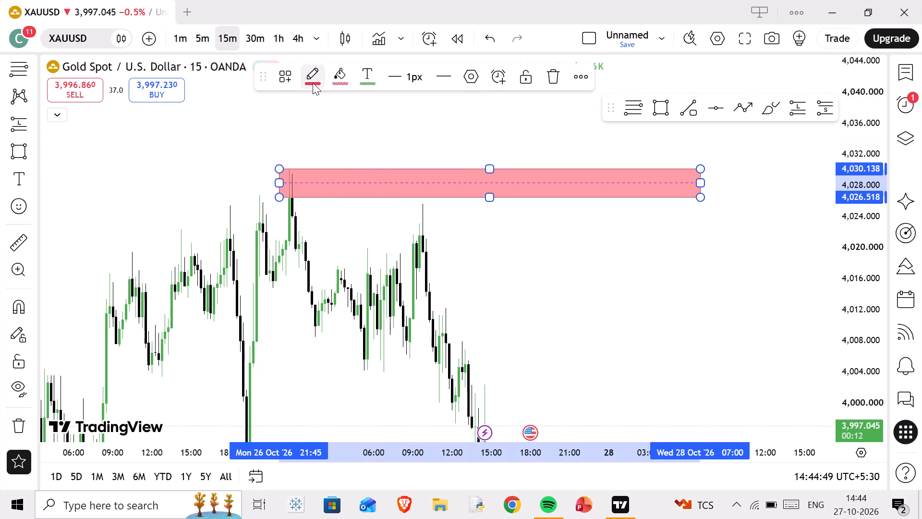
left_click(312, 83)
left_click(360, 120)
left_click(369, 132)
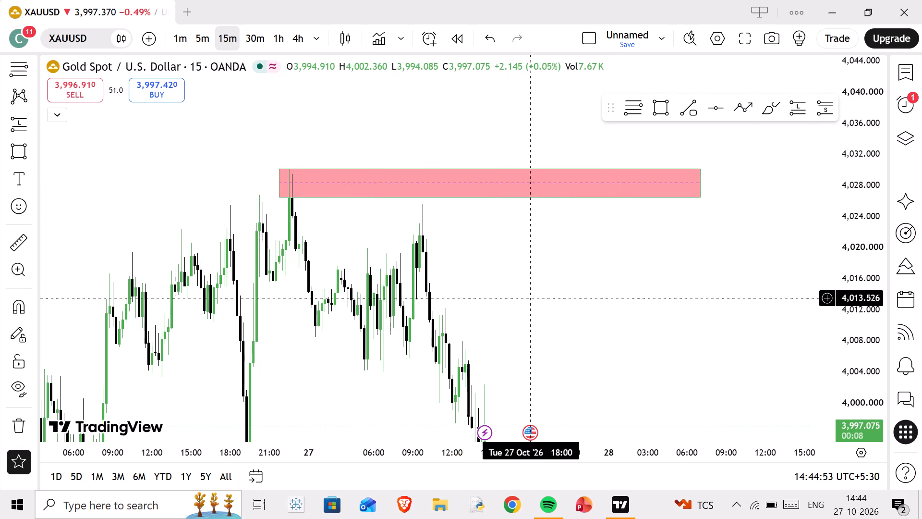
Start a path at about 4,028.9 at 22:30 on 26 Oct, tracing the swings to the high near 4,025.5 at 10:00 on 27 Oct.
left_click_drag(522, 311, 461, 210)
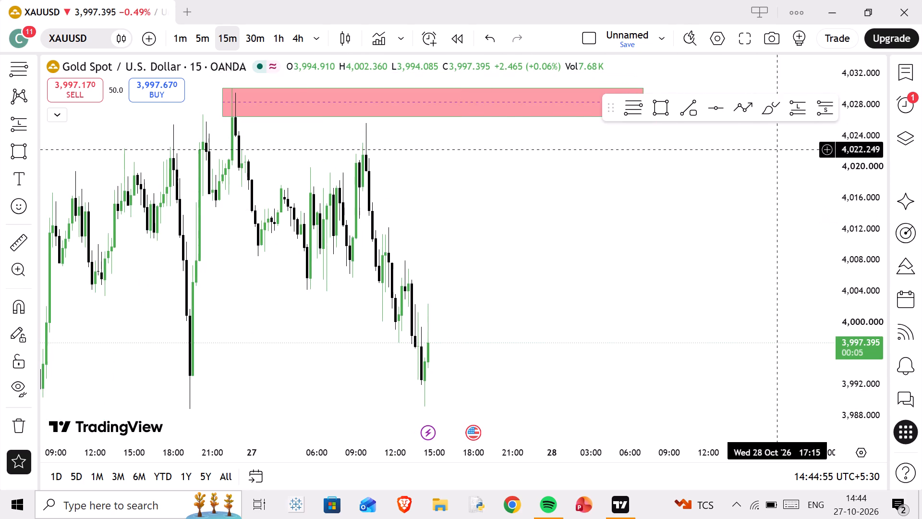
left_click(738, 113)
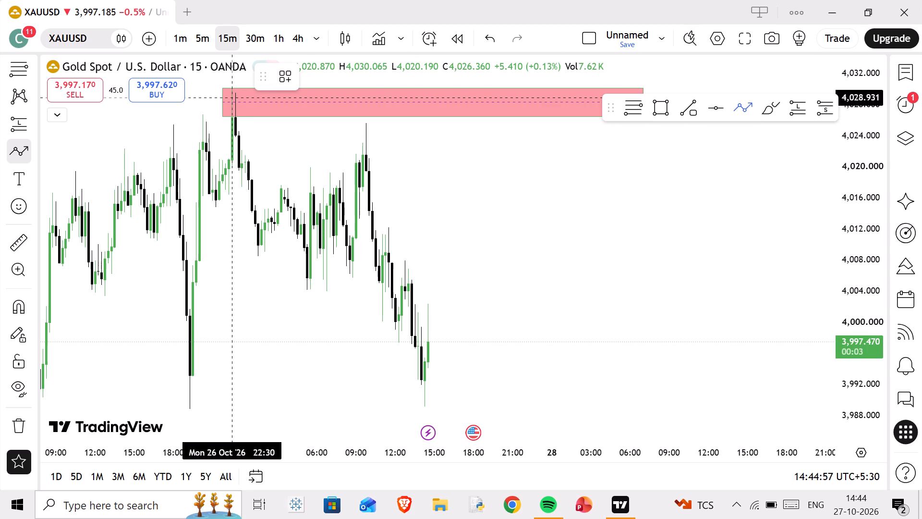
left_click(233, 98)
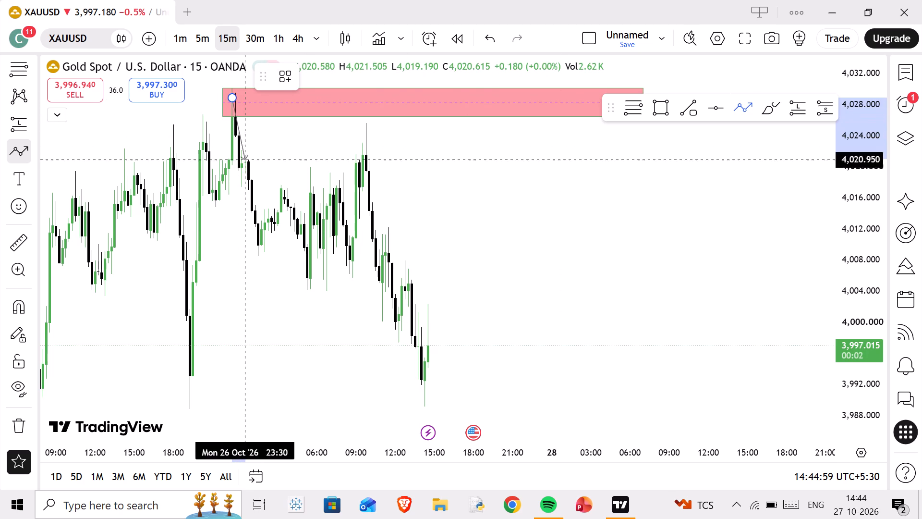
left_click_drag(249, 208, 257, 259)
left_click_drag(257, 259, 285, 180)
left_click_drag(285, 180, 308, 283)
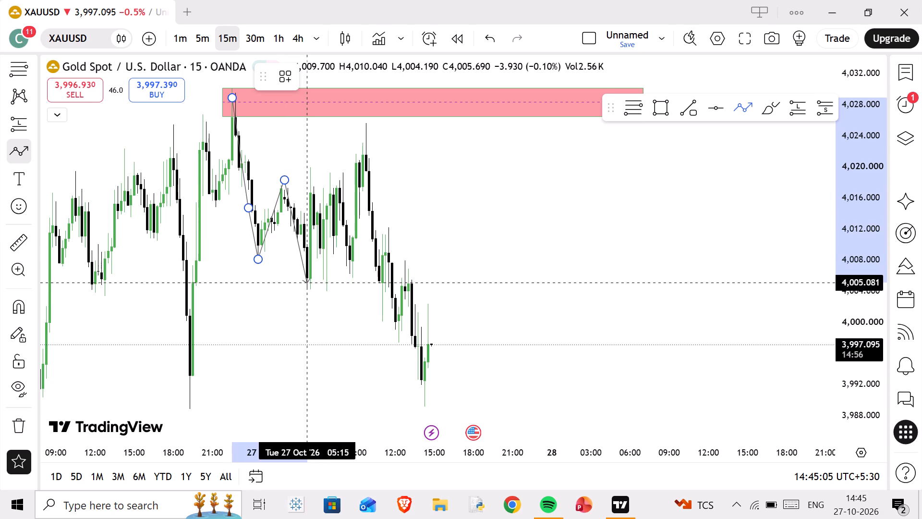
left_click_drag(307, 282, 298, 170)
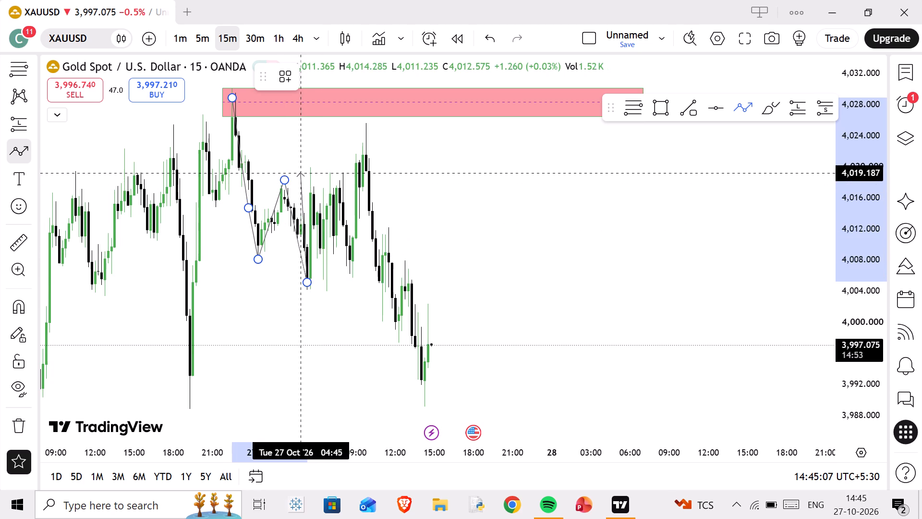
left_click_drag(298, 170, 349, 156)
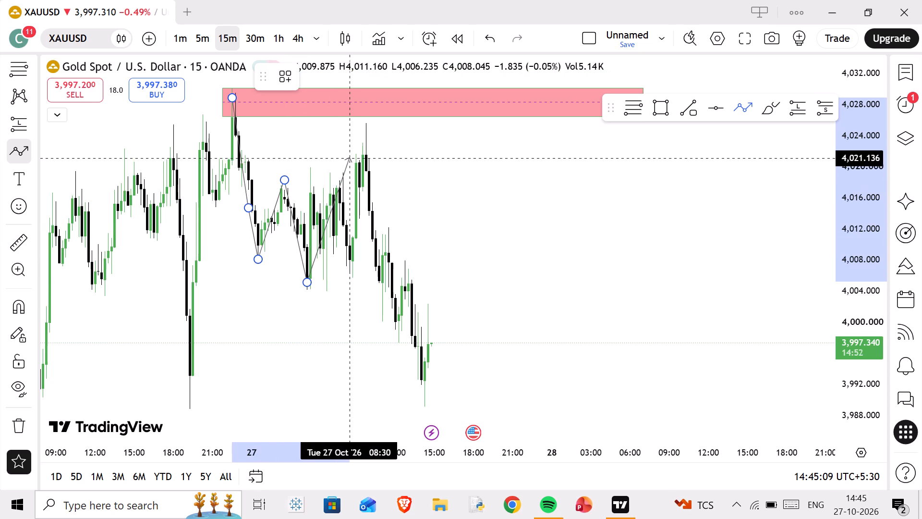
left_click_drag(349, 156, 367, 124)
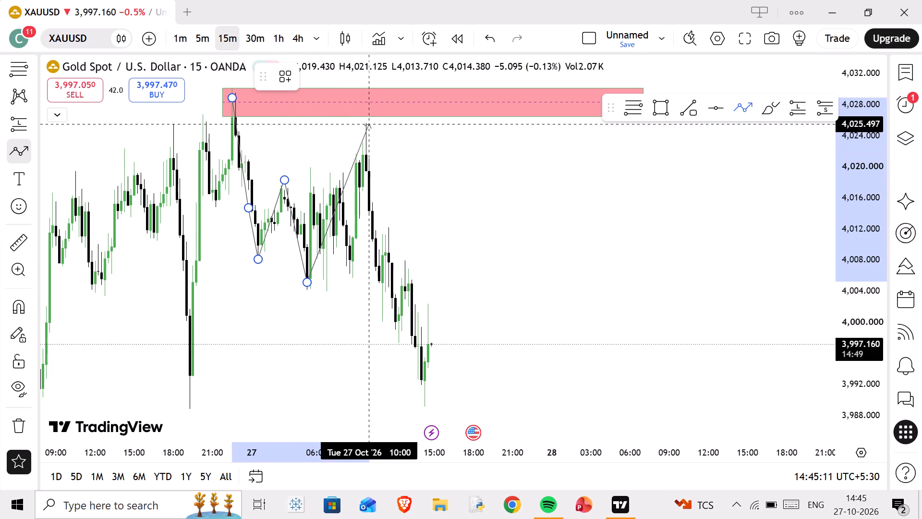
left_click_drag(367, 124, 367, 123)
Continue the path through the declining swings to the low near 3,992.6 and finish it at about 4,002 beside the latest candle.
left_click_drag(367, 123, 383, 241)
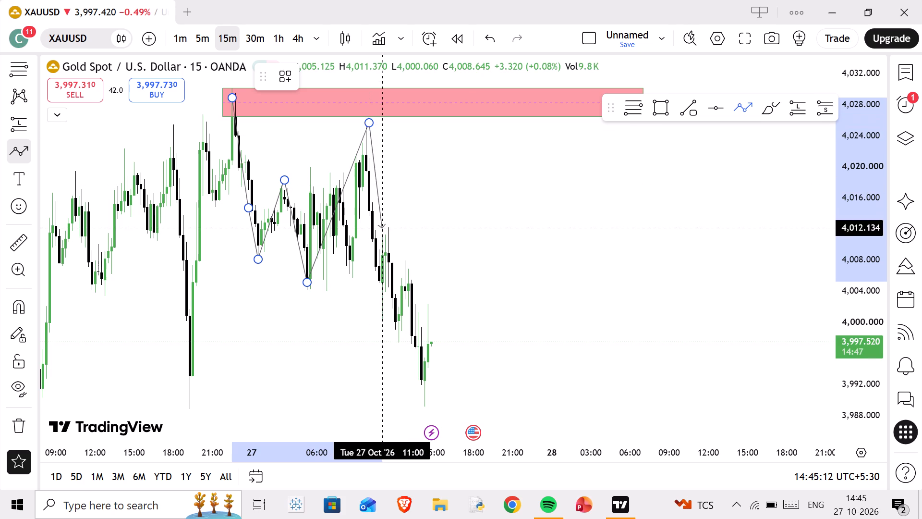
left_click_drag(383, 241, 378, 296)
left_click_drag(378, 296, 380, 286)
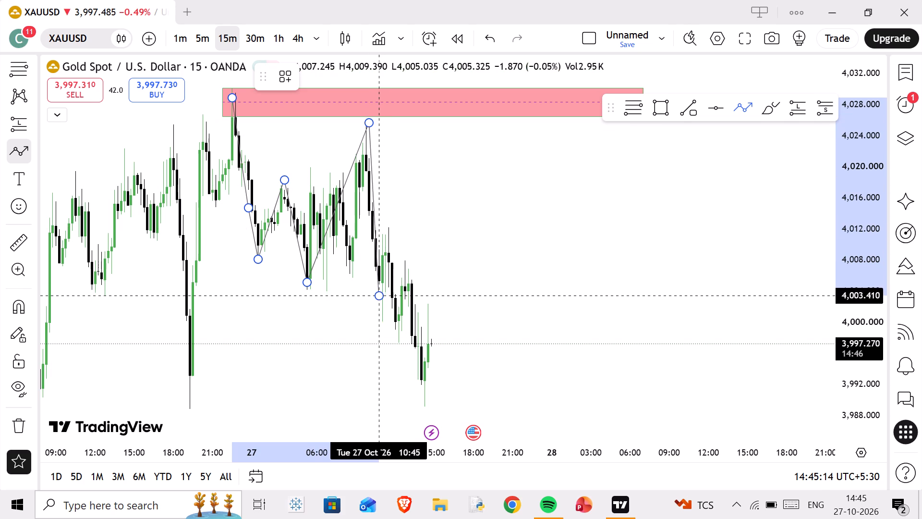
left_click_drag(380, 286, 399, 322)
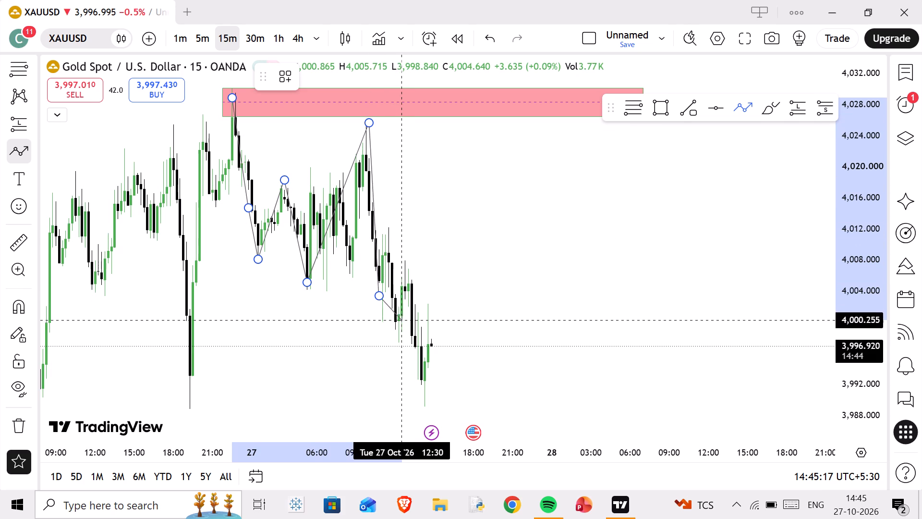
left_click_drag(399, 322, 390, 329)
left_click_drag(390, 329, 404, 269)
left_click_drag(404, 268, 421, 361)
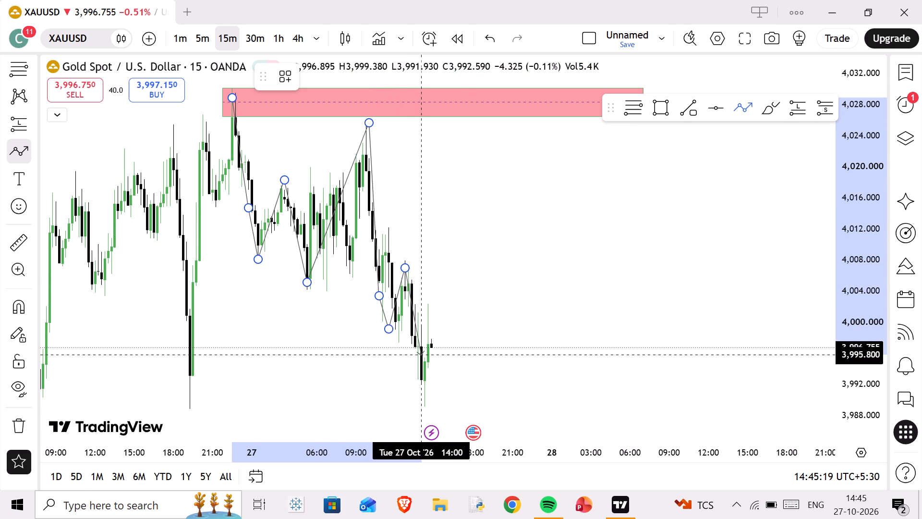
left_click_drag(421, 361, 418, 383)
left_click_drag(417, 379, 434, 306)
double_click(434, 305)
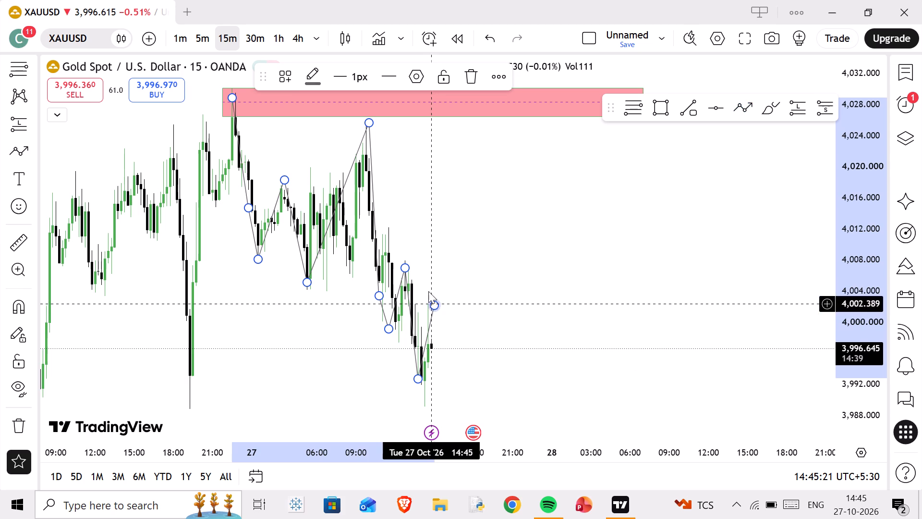
Draw a rectangle zone from about 4,005.1 to about 4,008.1, spanning 12:15 on 27 Oct to 14:30 on 28 Oct.
left_click(654, 109)
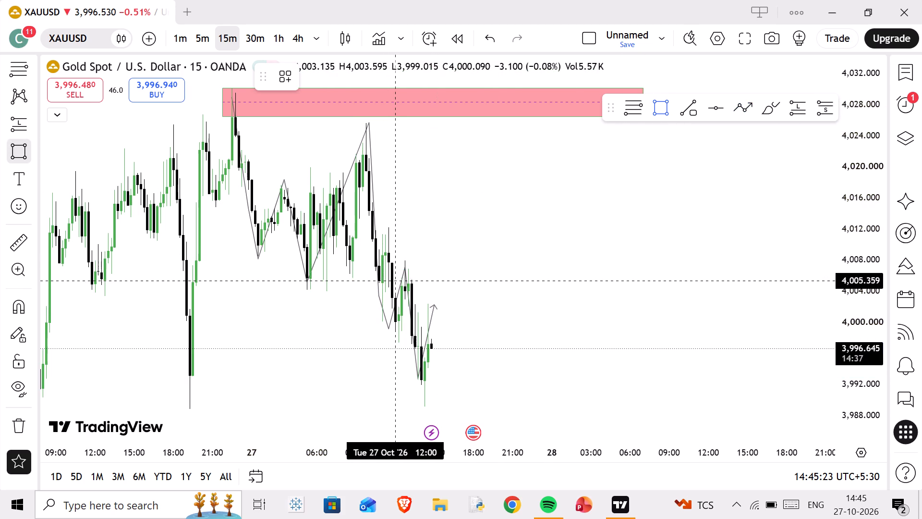
left_click_drag(397, 283, 686, 258)
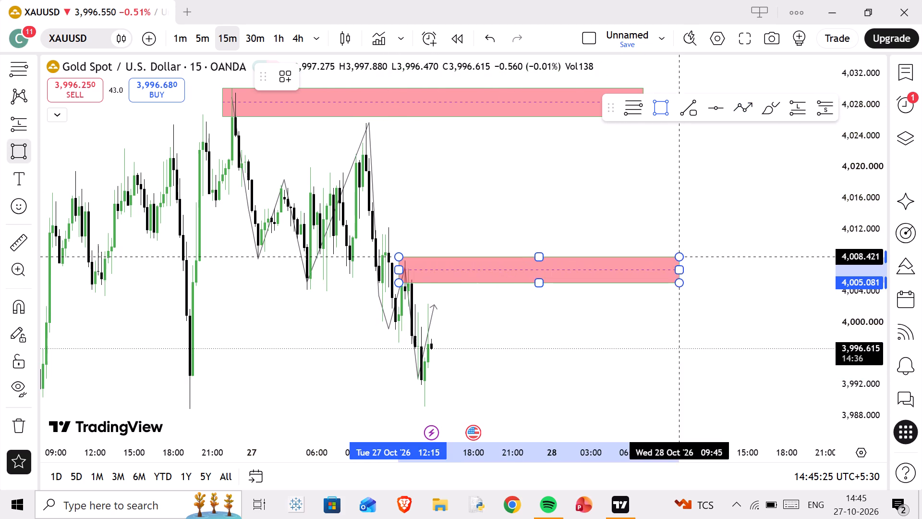
left_click_drag(686, 258, 741, 258)
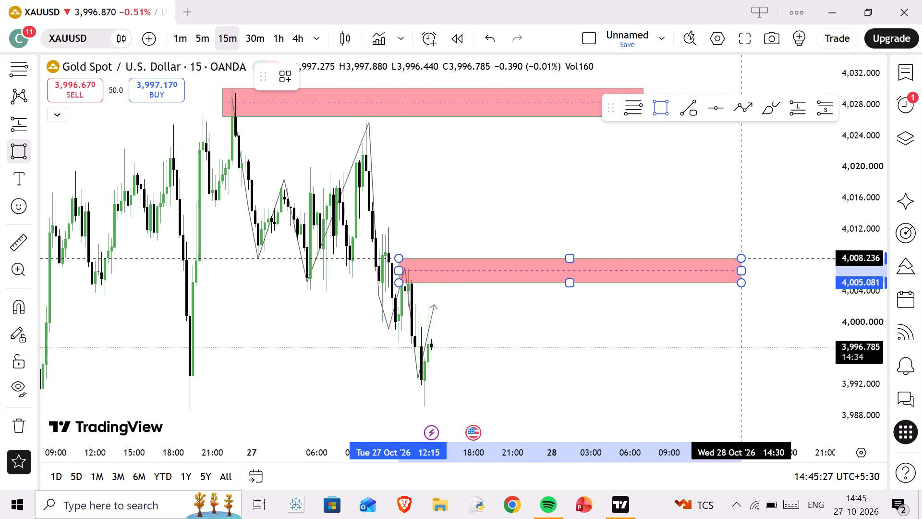
left_click_drag(741, 258, 742, 259)
left_click(742, 259)
left_click(486, 204)
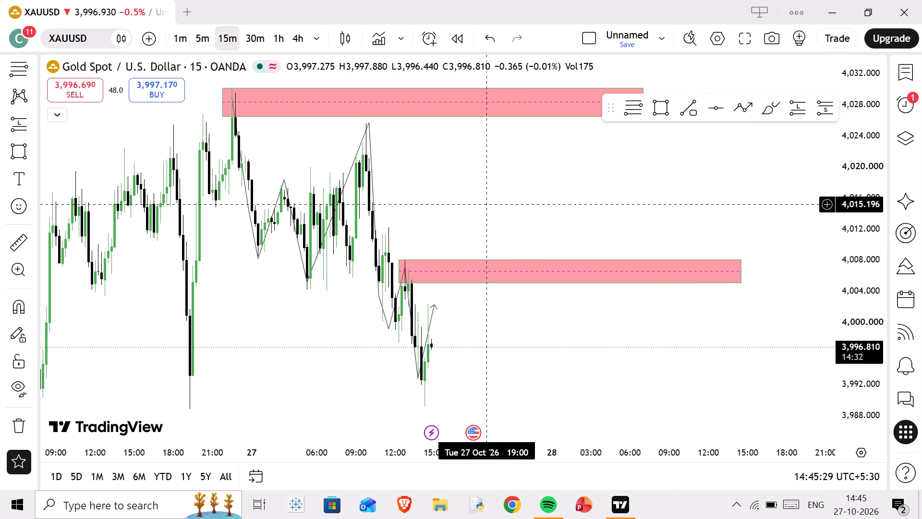
Extend the start of the lower red zone back to 23:00 on 26 Oct.
left_click_drag(402, 272, 238, 270)
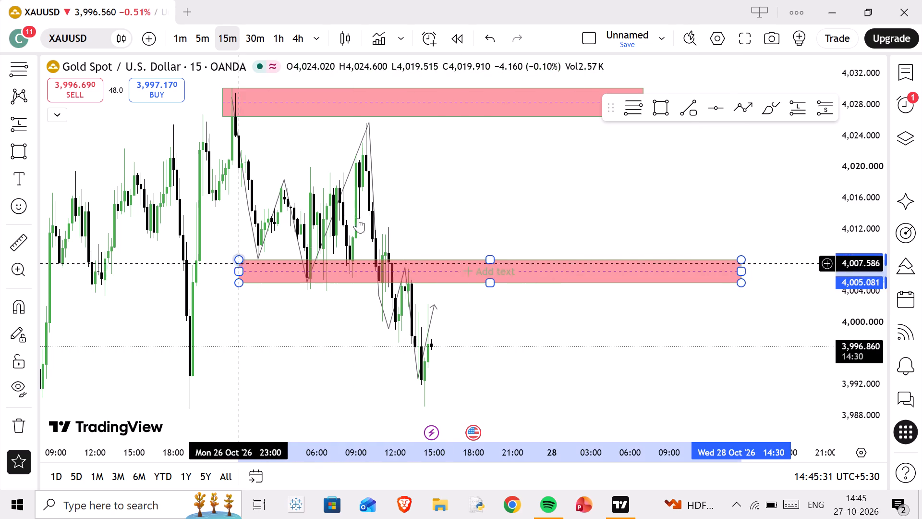
left_click(397, 214)
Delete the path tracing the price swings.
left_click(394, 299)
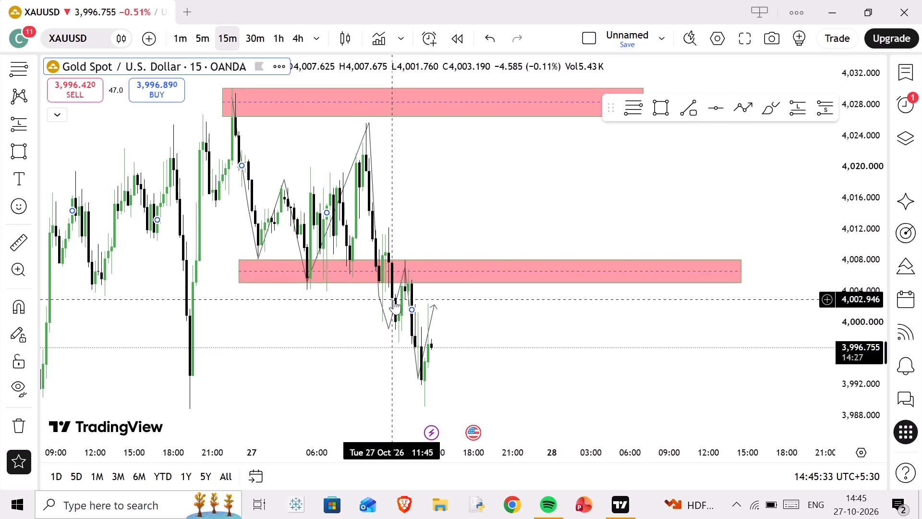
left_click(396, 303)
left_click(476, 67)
Place a short position at 18:45 on 27 Oct with its entry at about 4,005.0 on the lower red zone's bottom edge.
left_click_drag(463, 199, 463, 195)
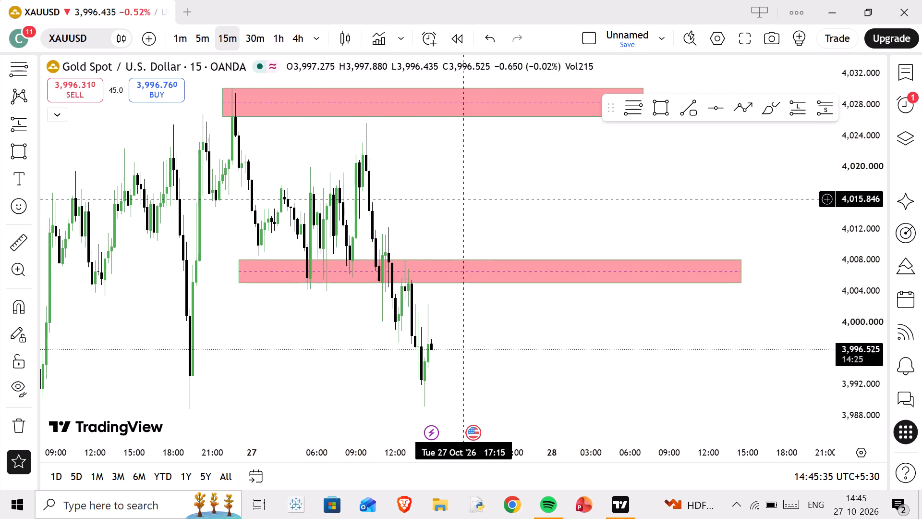
left_click_drag(463, 195, 467, 146)
scroll(464, 161, "up", 1)
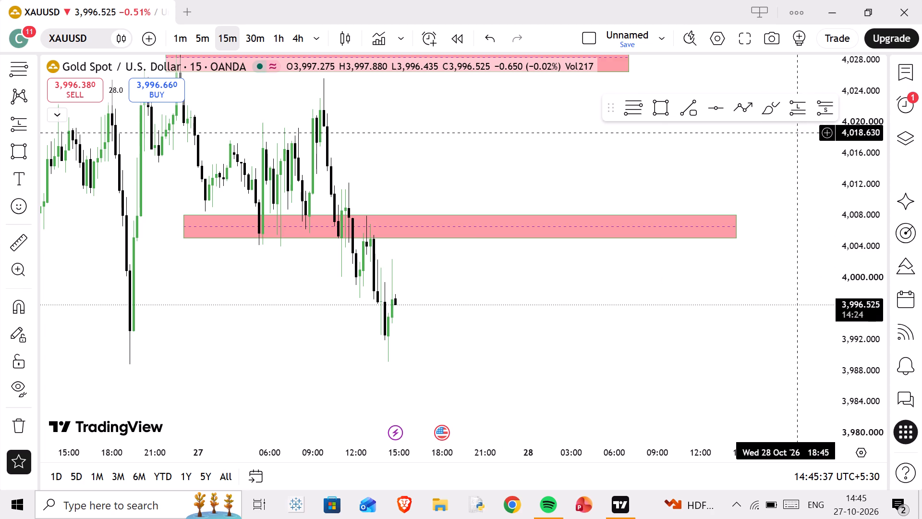
left_click(823, 105)
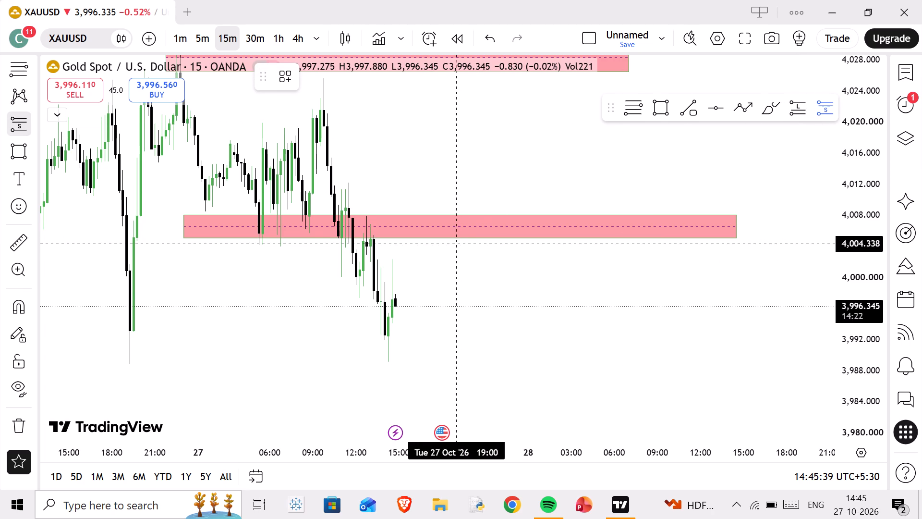
left_click(454, 239)
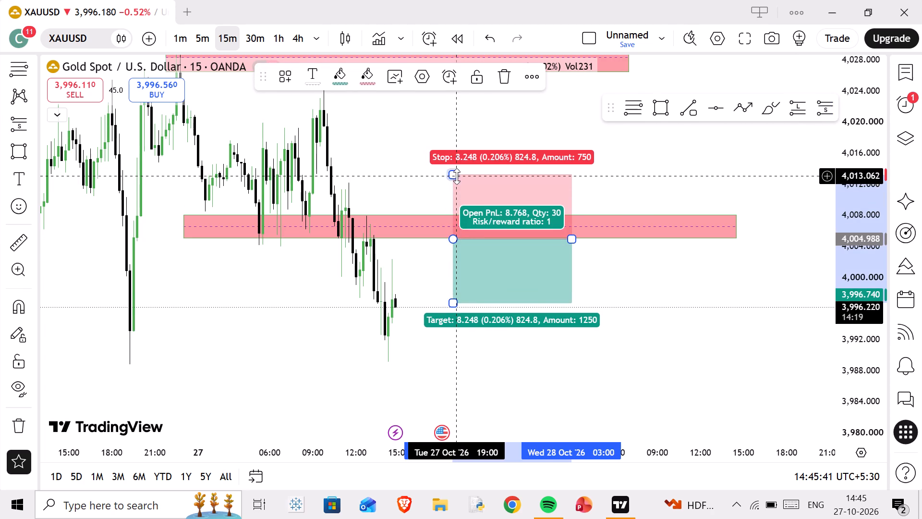
Set the short position's stop to about 4,008.05 at the zone's upper edge and its target to about 3,989.3 near the recent low.
left_click_drag(457, 176, 460, 213)
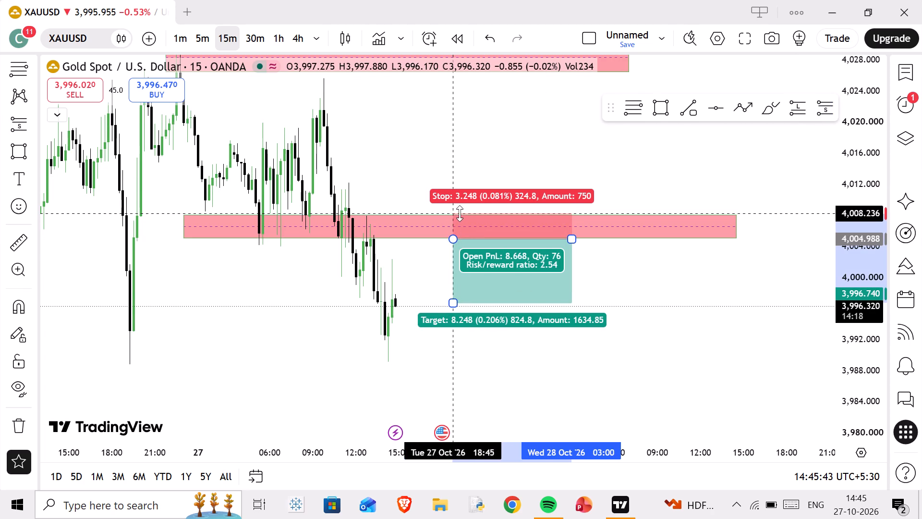
left_click_drag(460, 213, 461, 215)
left_click_drag(455, 304, 468, 354)
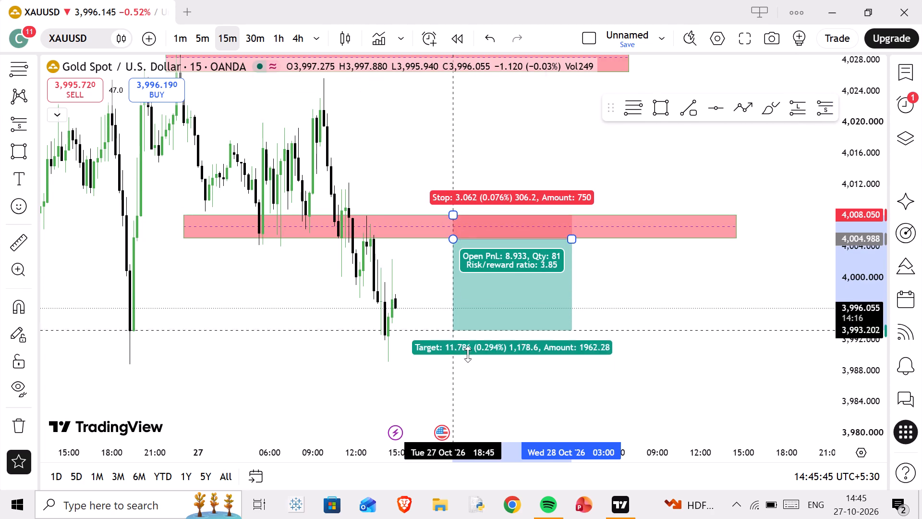
left_click_drag(468, 354, 470, 360)
left_click(451, 326)
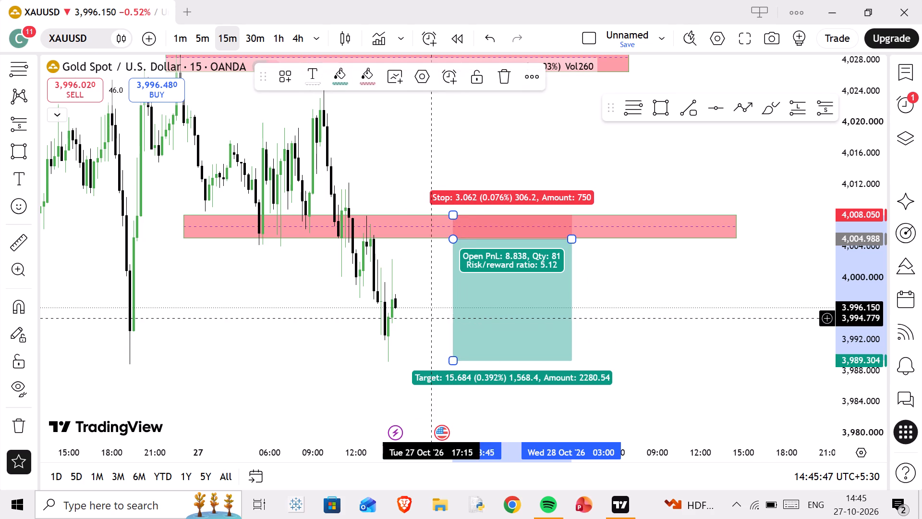
Switch the chart to the 5-minute timeframe and examine the recent price action against the lower zone and short position.
scroll(431, 318, "up", 2)
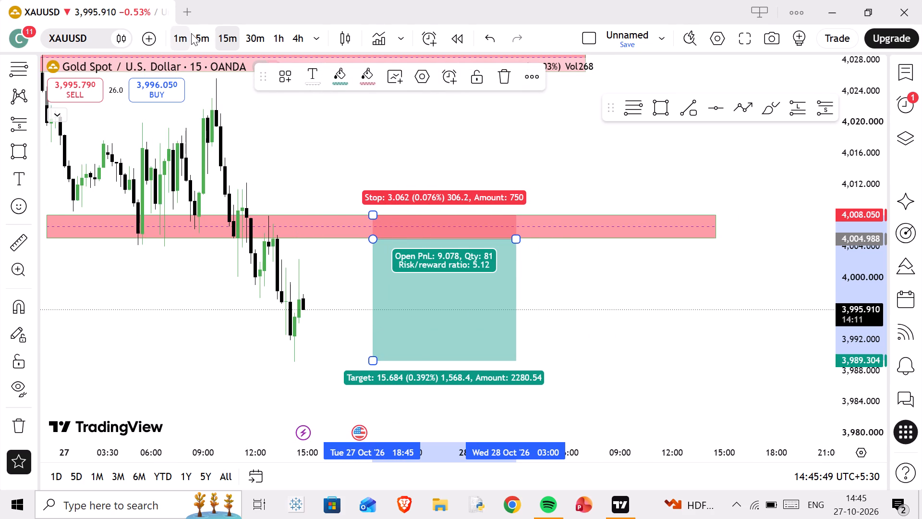
left_click(199, 33)
scroll(358, 223, "down", 1)
left_click_drag(413, 269, 510, 290)
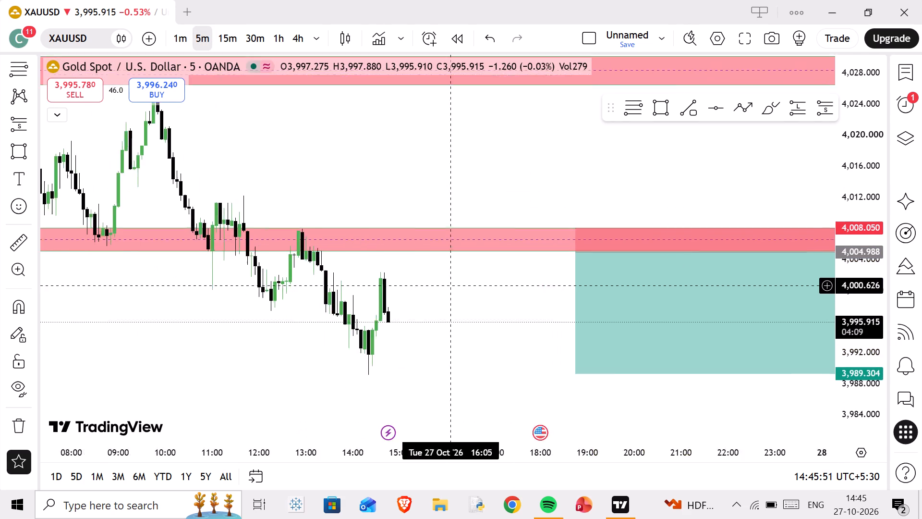
left_click_drag(510, 290, 540, 287)
Switch the chart to the 1-minute timeframe with the whole short position in view.
left_click(184, 37)
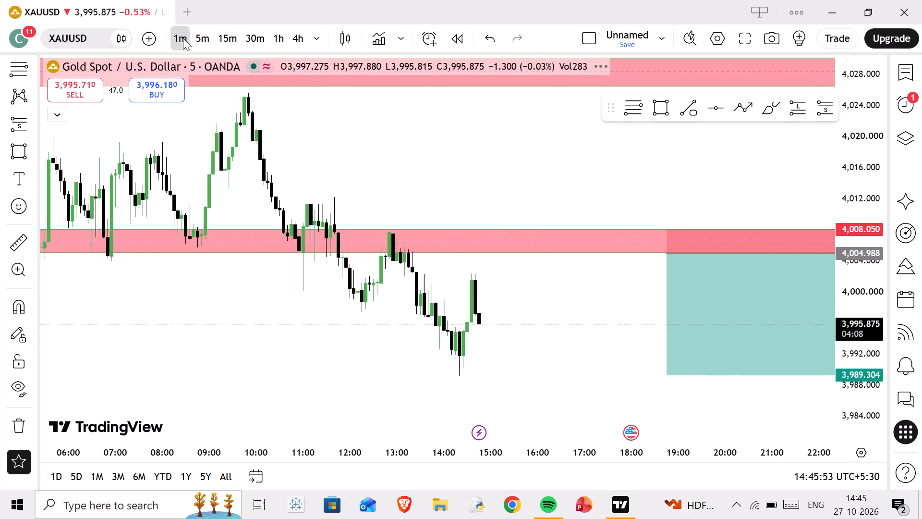
scroll(436, 235, "down", 9)
left_click_drag(620, 287, 205, 265)
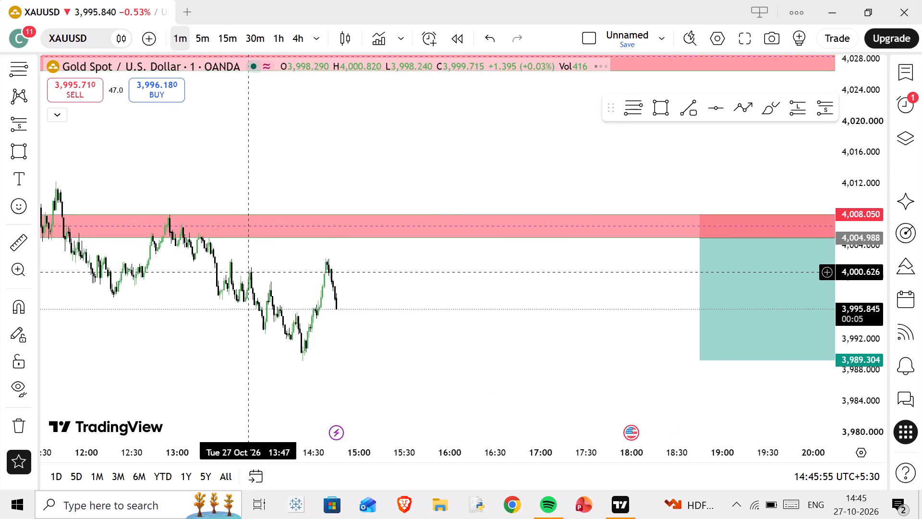
left_click_drag(205, 265, 129, 250)
scroll(239, 254, "down", 4)
left_click_drag(522, 291, 97, 281)
scroll(372, 277, "down", 5)
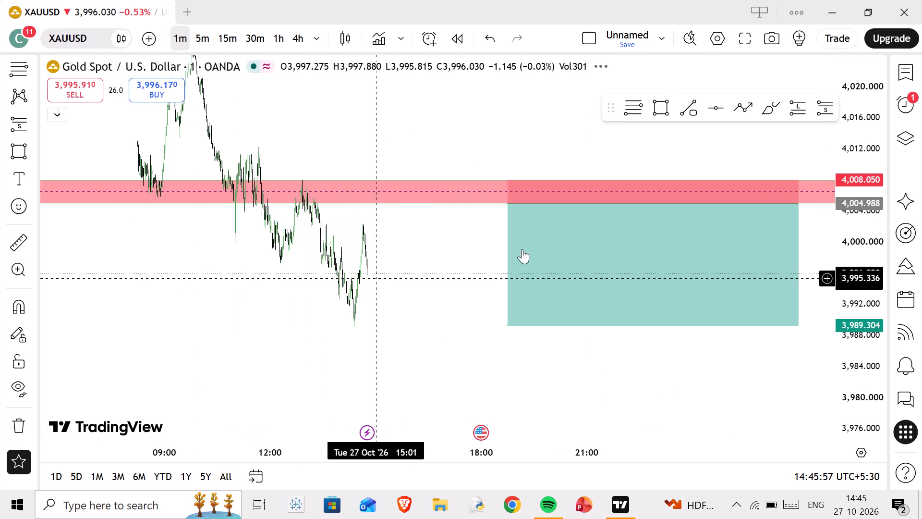
Shorten the short position and shift it closer to the current price, spanning 15:47 to 18:25 on 27 Oct.
left_click_drag(798, 204, 601, 185)
left_click_drag(531, 245, 531, 245)
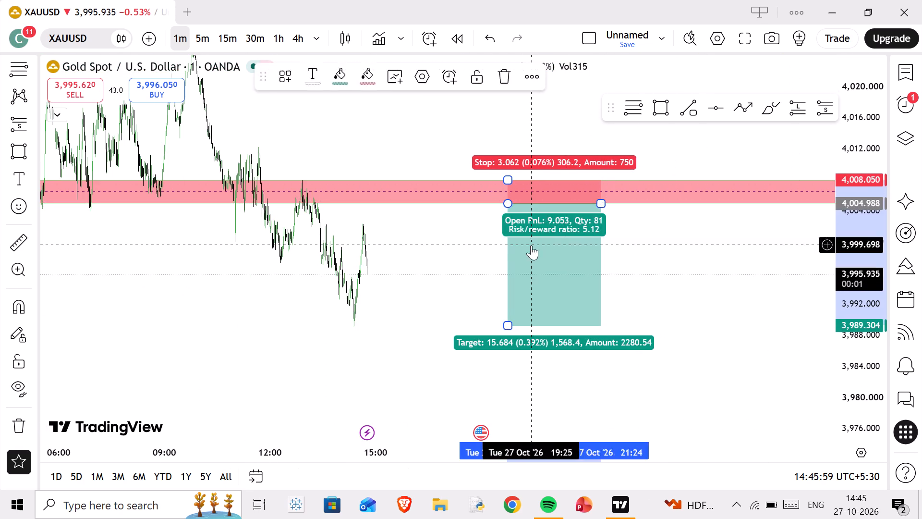
left_click_drag(531, 245, 426, 245)
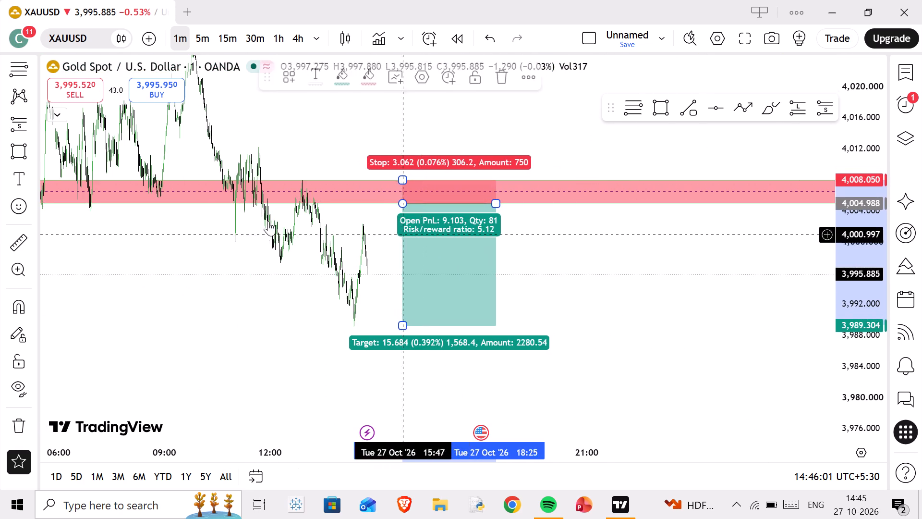
Examine the latest 1-minute price swings below the red zone up close.
scroll(268, 221, "up", 4)
left_click_drag(435, 272, 846, 219)
scroll(119, 234, "up", 9)
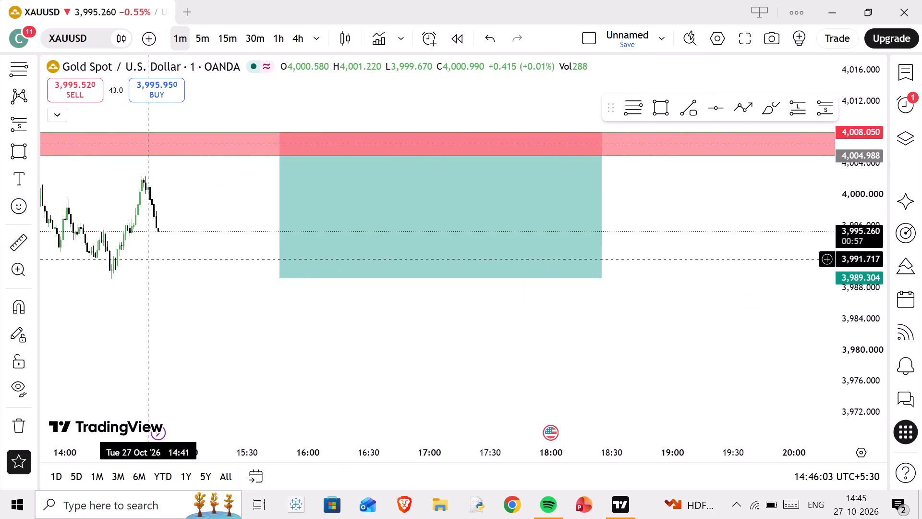
left_click_drag(149, 258, 334, 281)
scroll(859, 324, "up", 11)
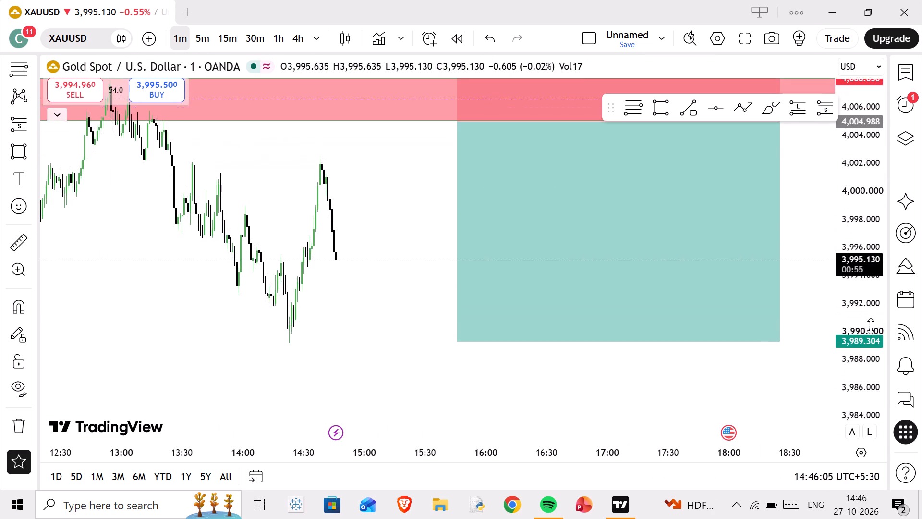
scroll(871, 326, "up", 10)
scroll(245, 317, "up", 4)
left_click_drag(201, 265, 453, 244)
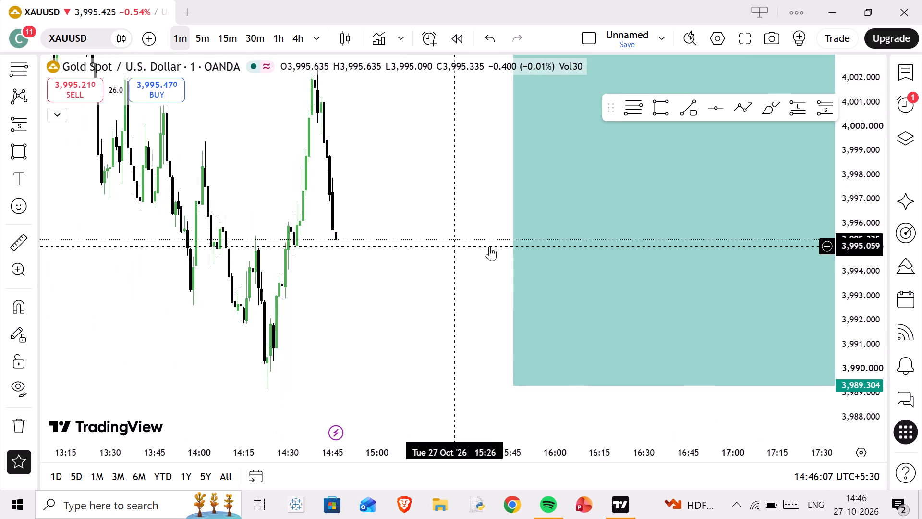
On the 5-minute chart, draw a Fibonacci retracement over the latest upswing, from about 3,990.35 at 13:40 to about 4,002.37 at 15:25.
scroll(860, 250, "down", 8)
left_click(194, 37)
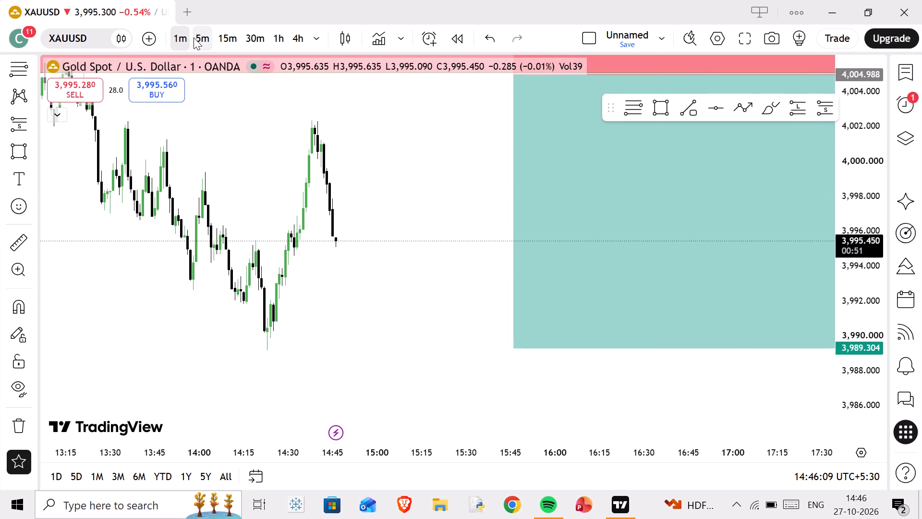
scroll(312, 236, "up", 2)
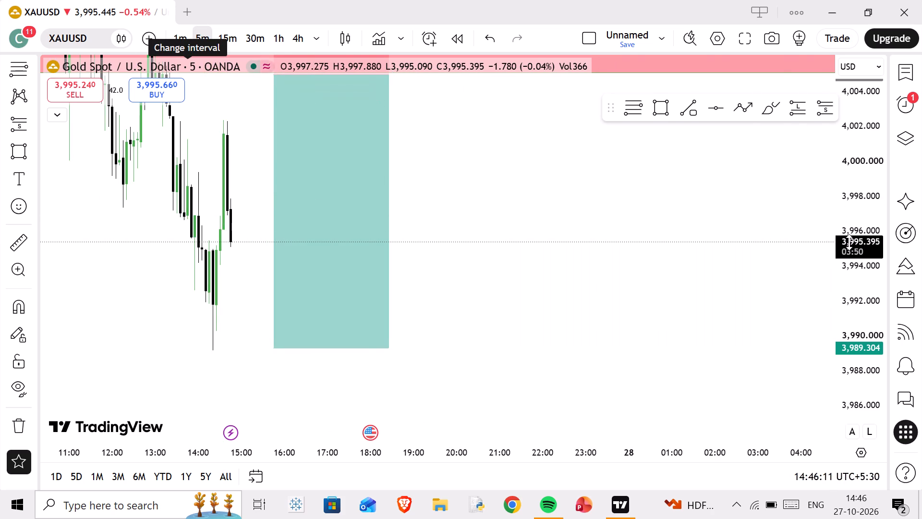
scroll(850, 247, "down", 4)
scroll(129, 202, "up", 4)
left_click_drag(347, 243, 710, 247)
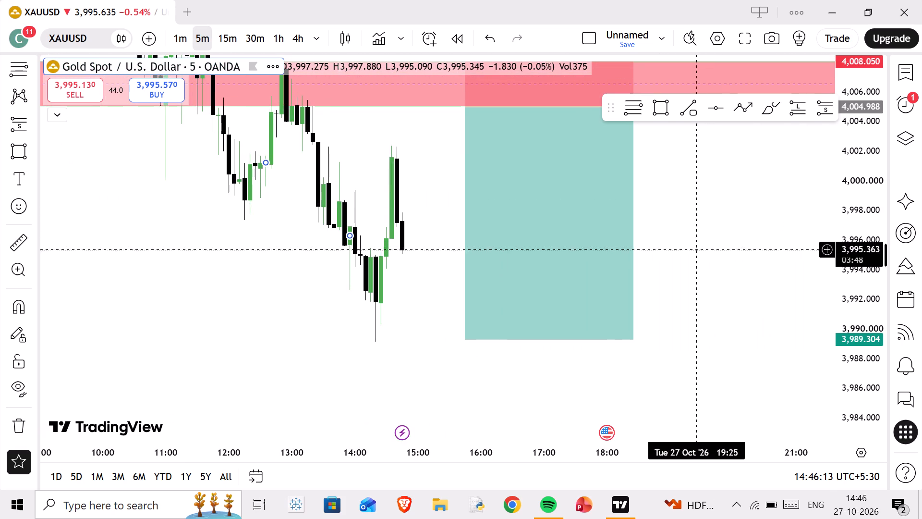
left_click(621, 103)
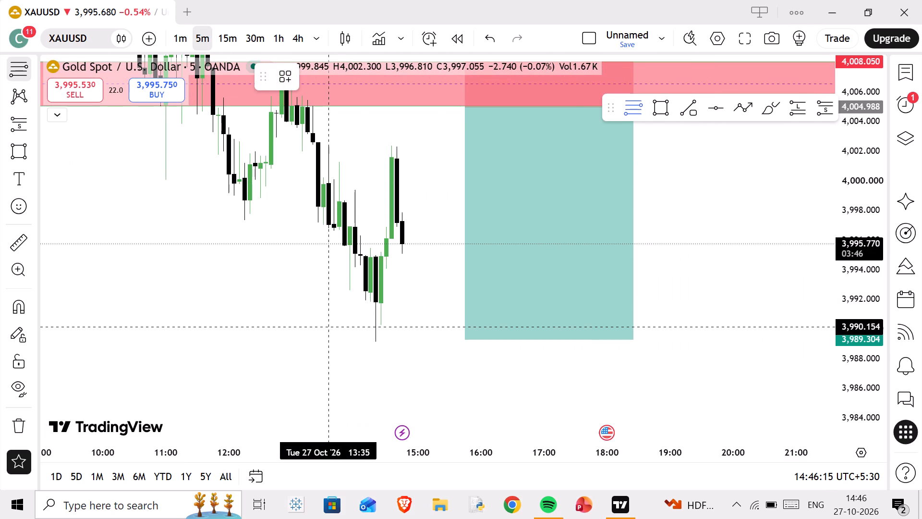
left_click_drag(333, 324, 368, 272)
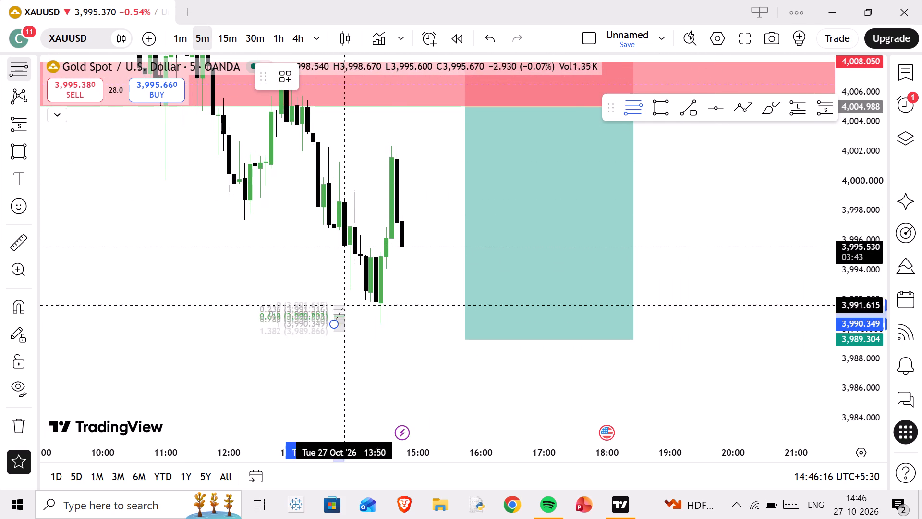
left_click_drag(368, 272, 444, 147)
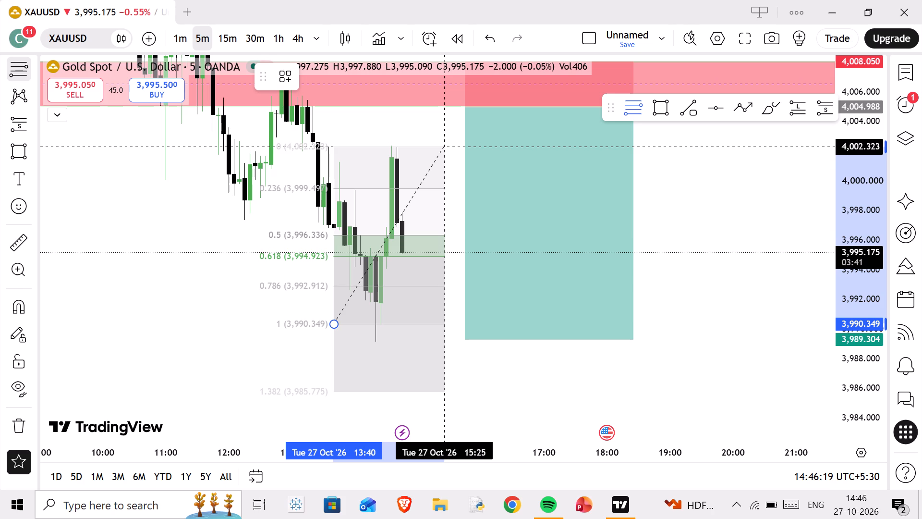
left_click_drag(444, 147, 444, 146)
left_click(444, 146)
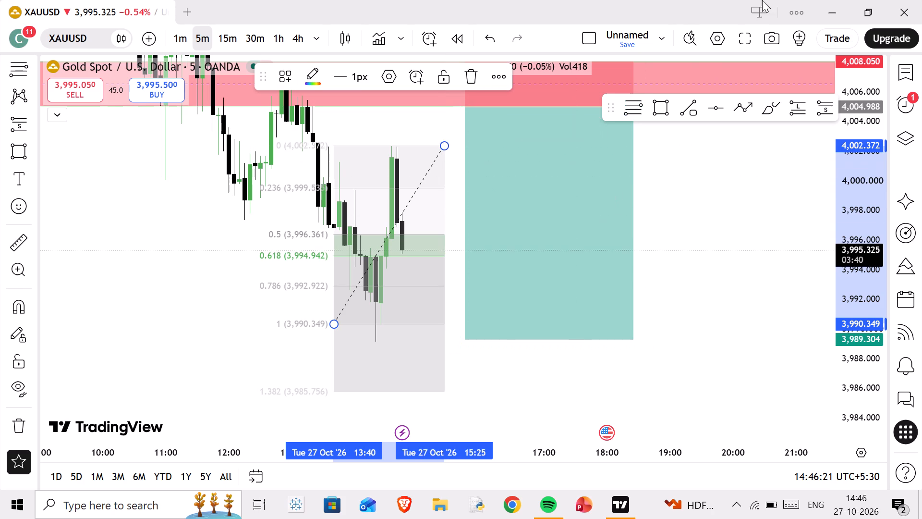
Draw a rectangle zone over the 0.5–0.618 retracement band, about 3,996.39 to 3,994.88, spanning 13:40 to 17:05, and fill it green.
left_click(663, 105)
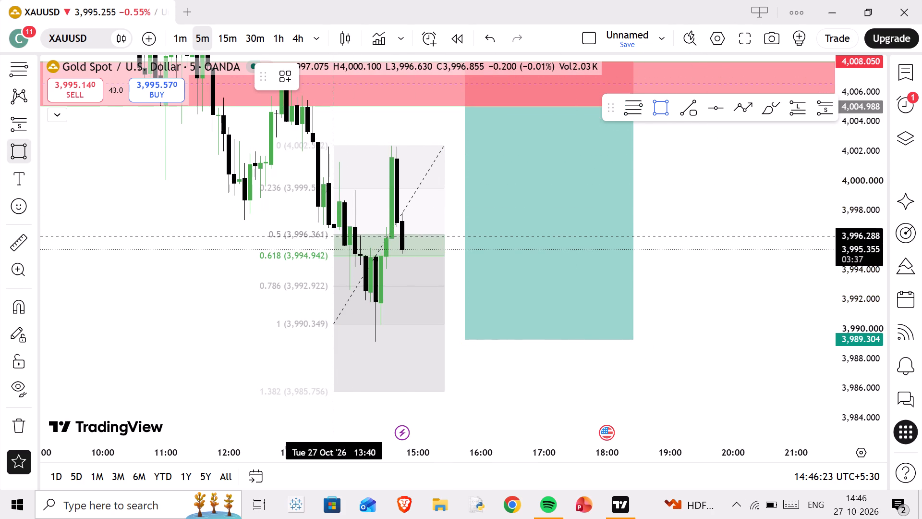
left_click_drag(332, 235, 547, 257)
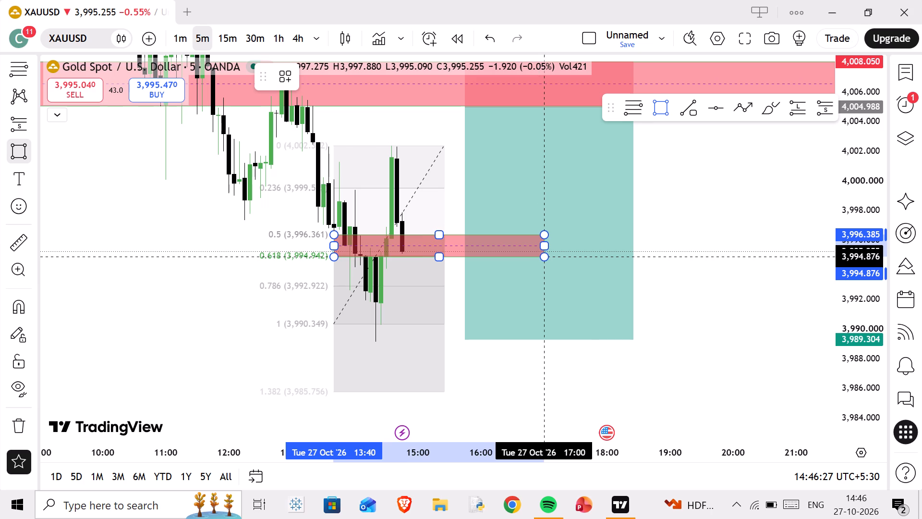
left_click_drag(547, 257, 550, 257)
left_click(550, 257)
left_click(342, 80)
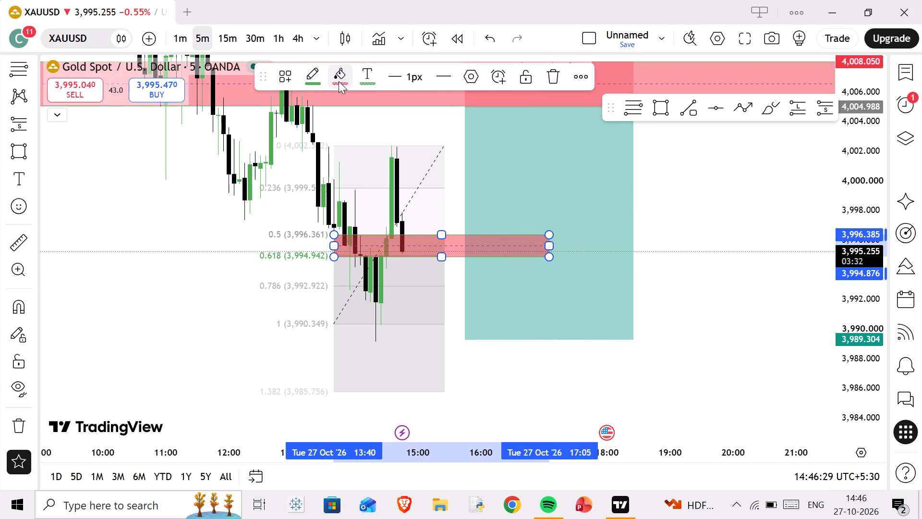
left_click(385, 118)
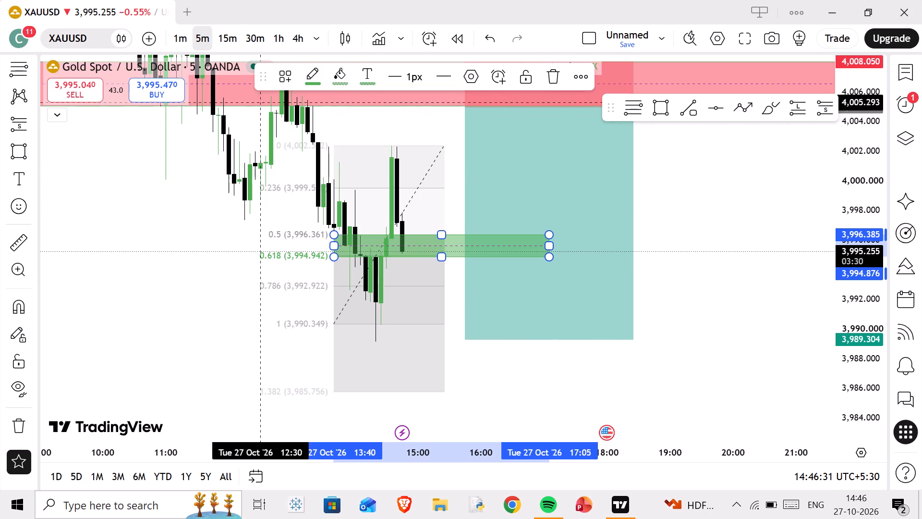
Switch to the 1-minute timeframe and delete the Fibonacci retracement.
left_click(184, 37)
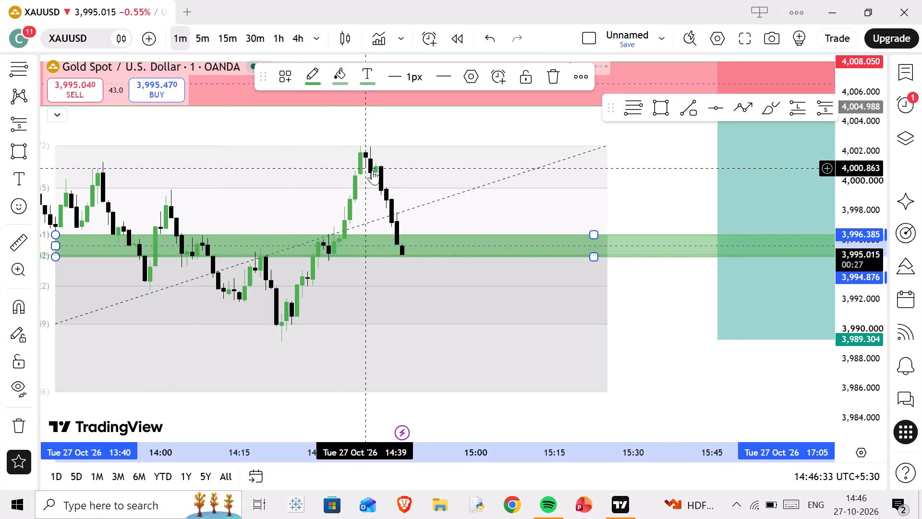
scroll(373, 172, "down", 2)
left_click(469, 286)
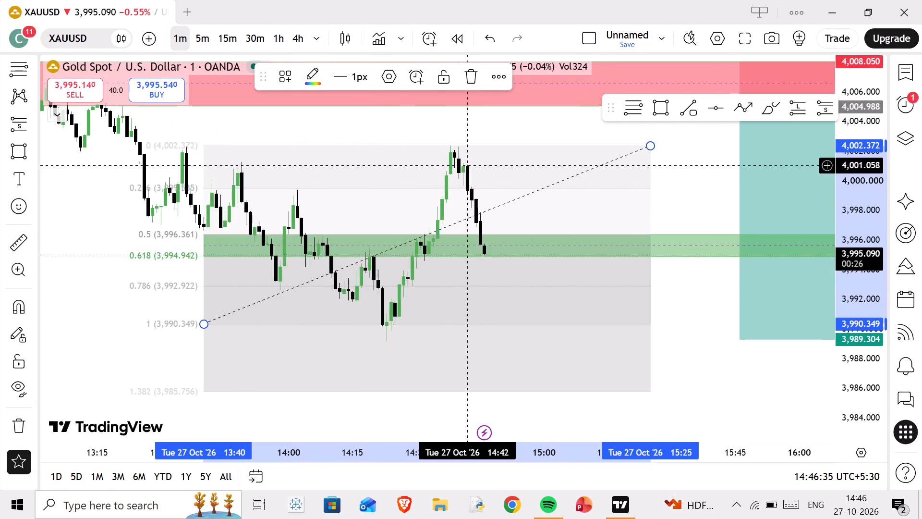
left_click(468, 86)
Delete the existing short position from the chart.
scroll(492, 169, "down", 5)
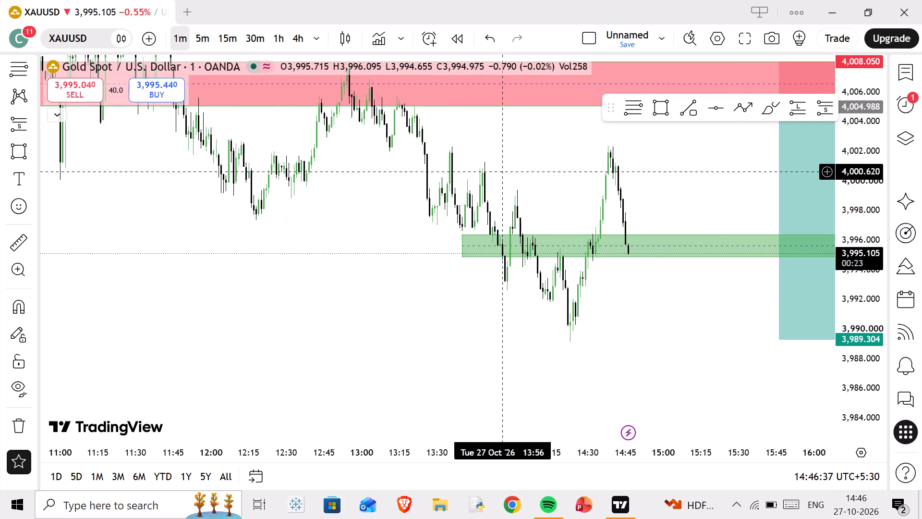
left_click_drag(776, 317, 207, 354)
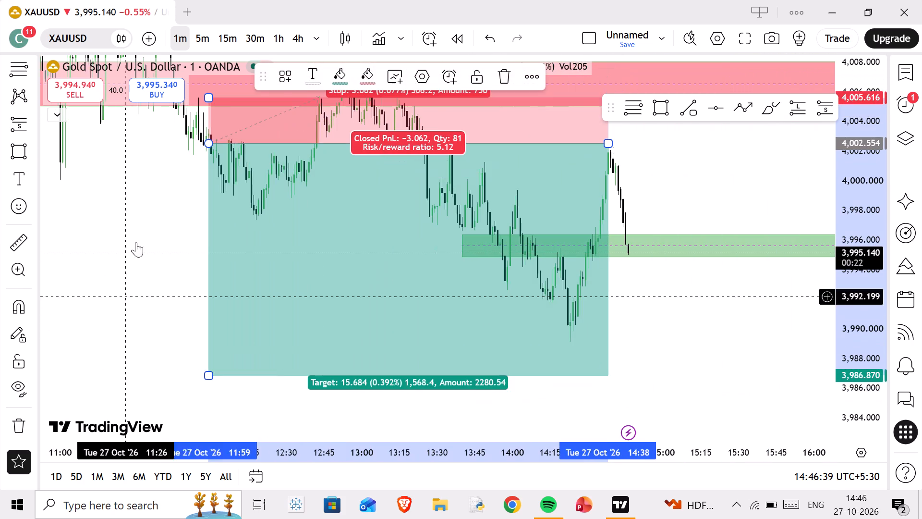
left_click(518, 73)
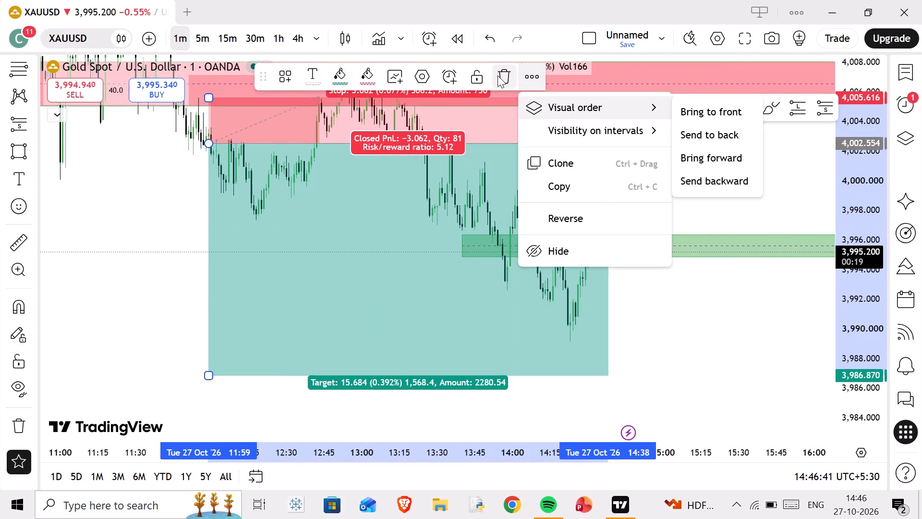
left_click(497, 75)
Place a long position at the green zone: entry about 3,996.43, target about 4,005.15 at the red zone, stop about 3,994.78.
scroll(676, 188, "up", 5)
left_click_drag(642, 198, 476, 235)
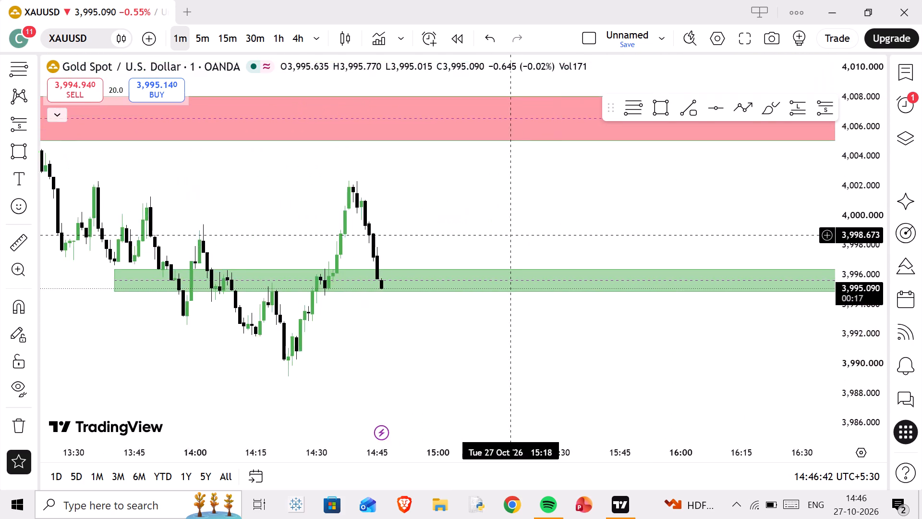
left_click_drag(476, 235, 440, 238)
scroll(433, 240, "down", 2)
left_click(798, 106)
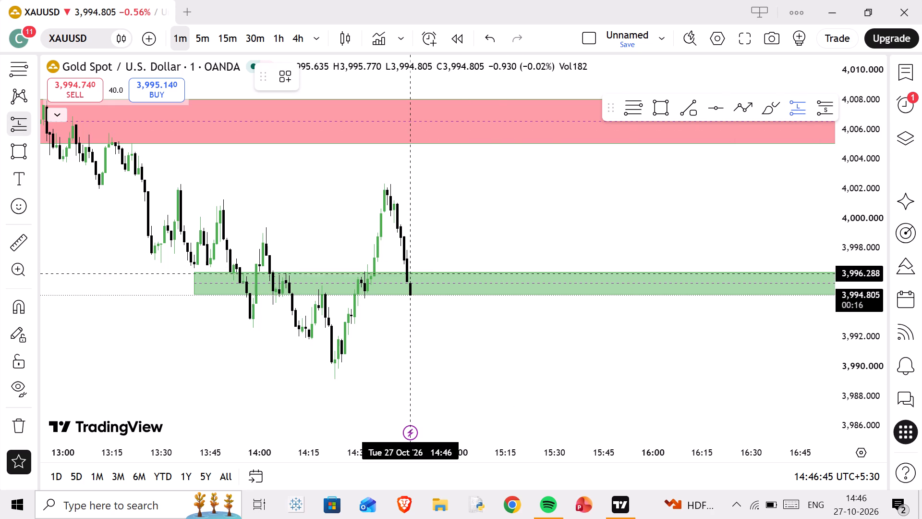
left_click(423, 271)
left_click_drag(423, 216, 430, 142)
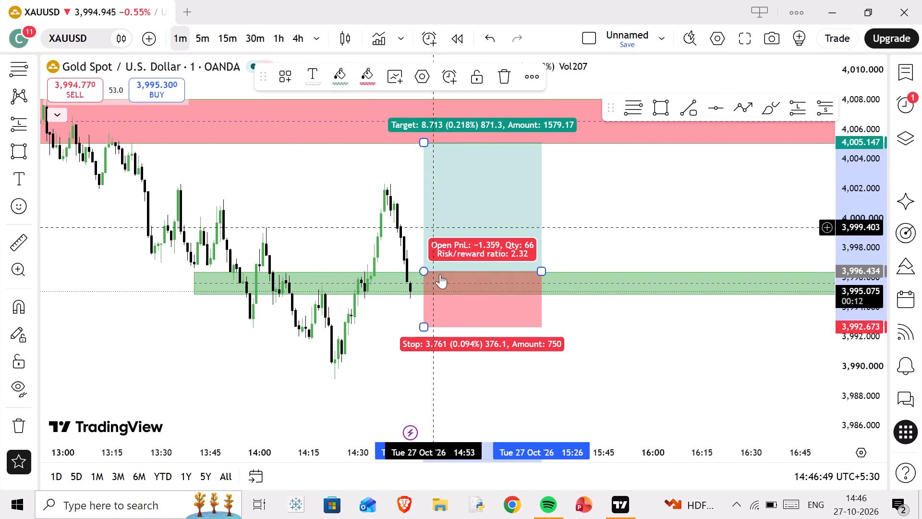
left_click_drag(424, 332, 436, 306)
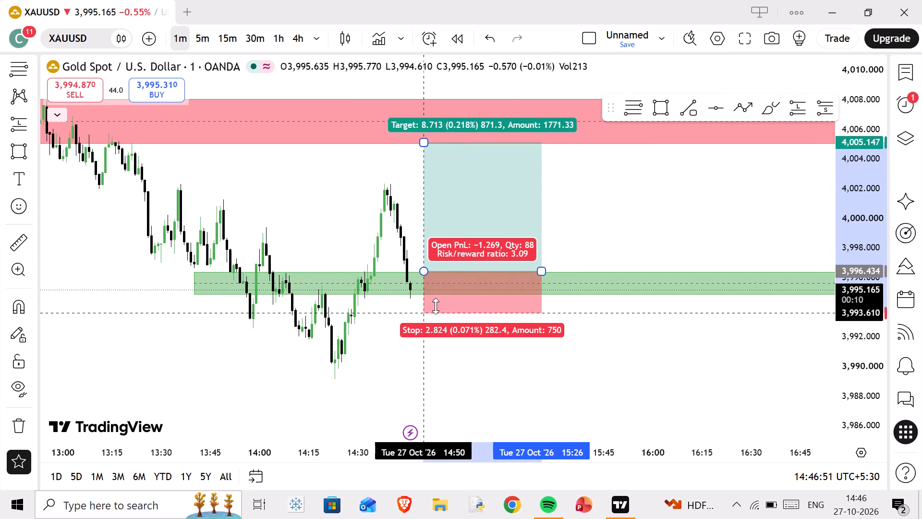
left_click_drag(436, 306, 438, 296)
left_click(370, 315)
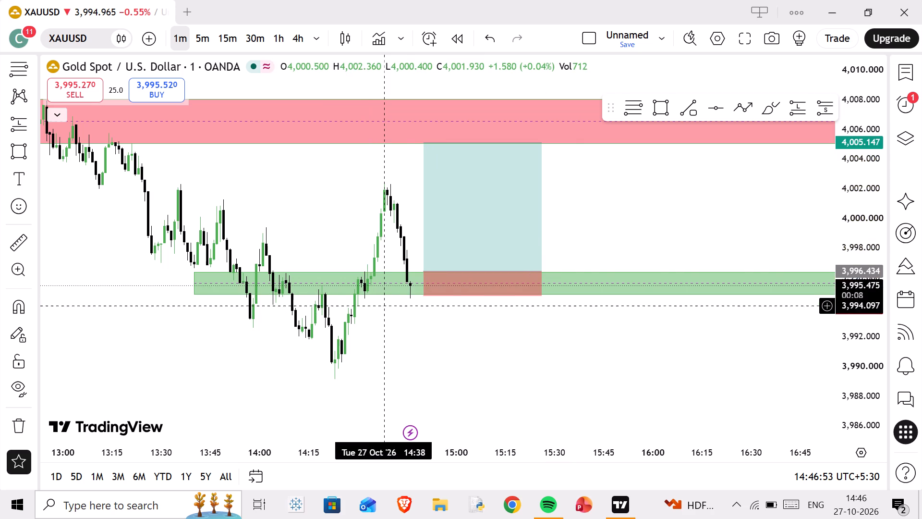
Examine how the live 1-minute price behaves around the green zone and the long position's stop.
left_click_drag(551, 335, 632, 318)
scroll(632, 318, "up", 2)
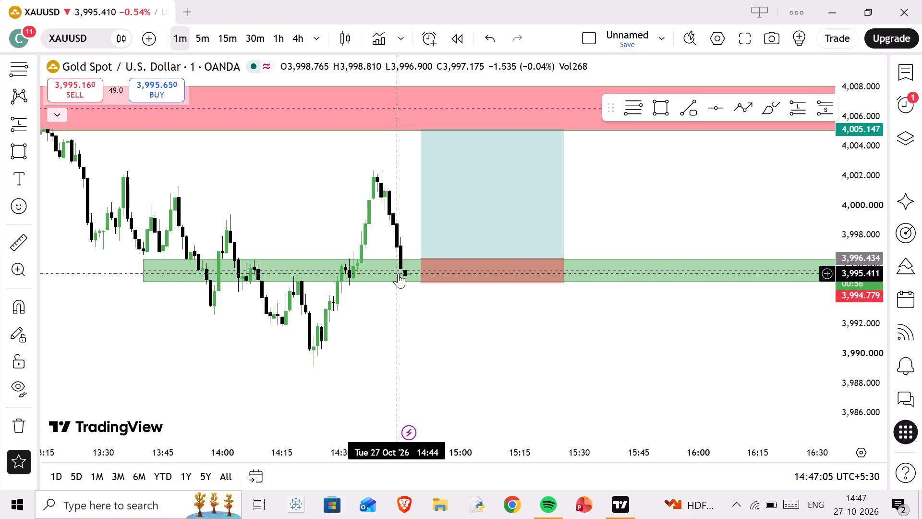
left_click(519, 342)
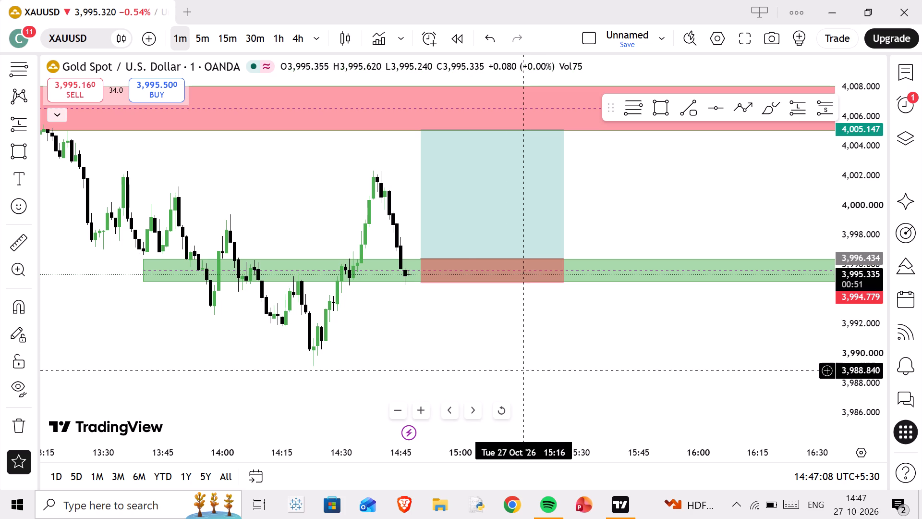
left_click_drag(615, 197, 582, 269)
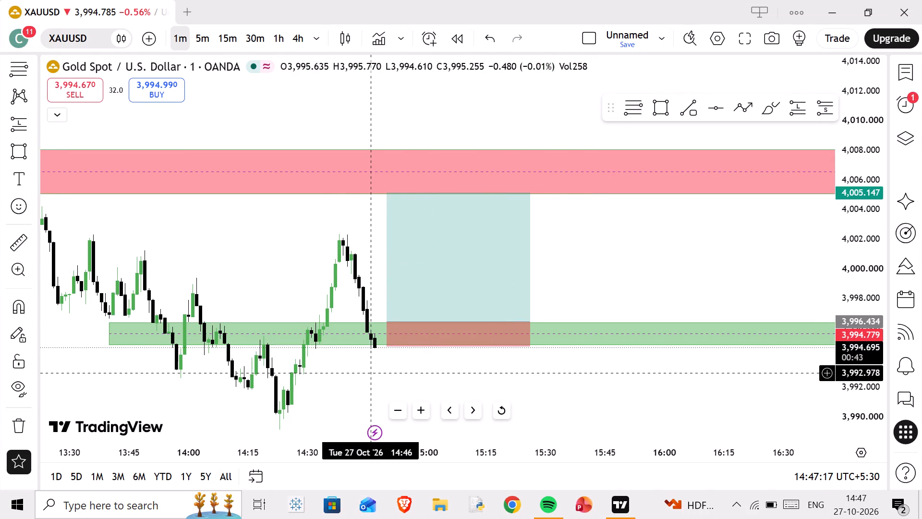
left_click(624, 383)
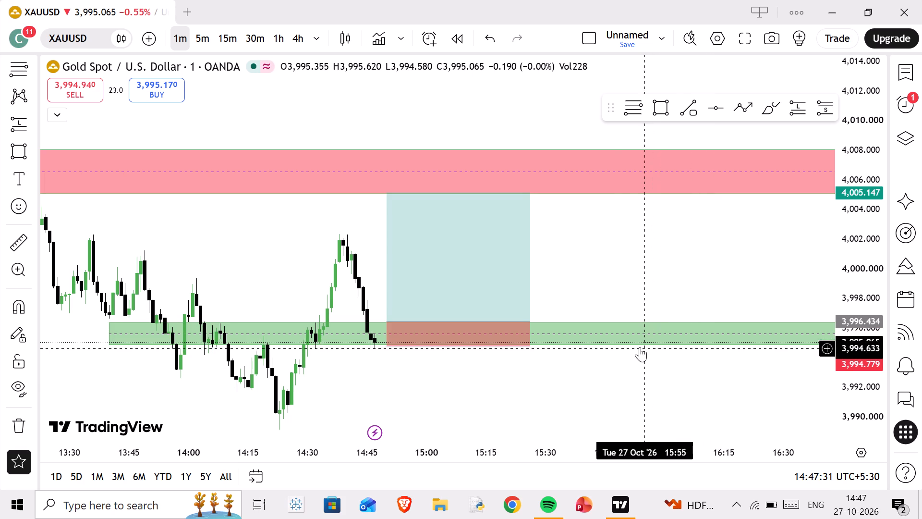
left_click(643, 370)
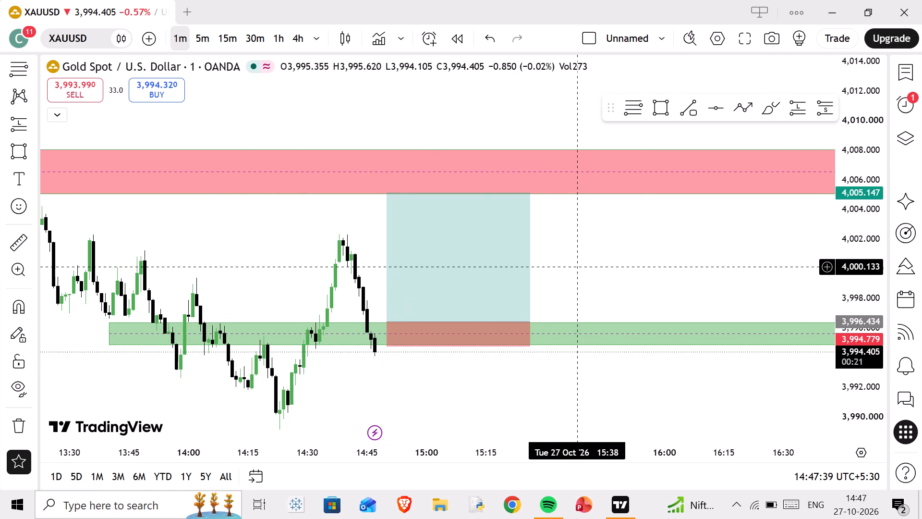
double_click(595, 264)
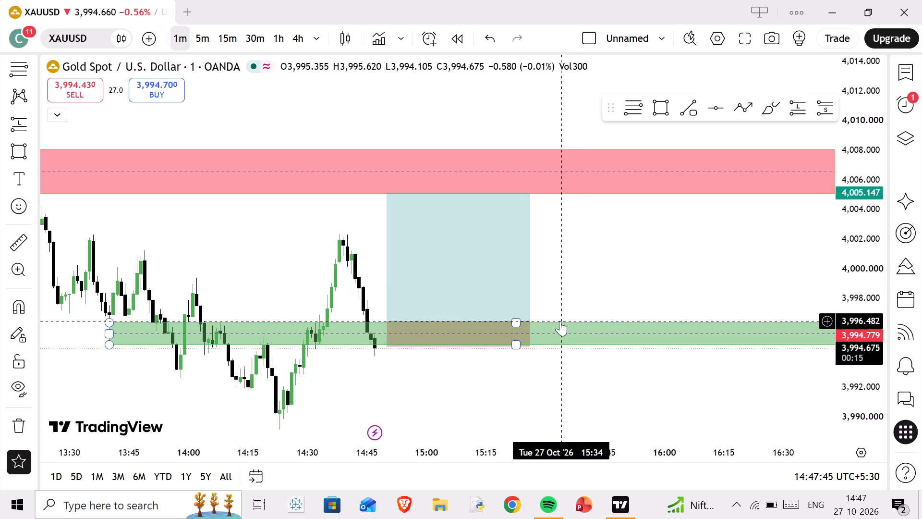
left_click(569, 365)
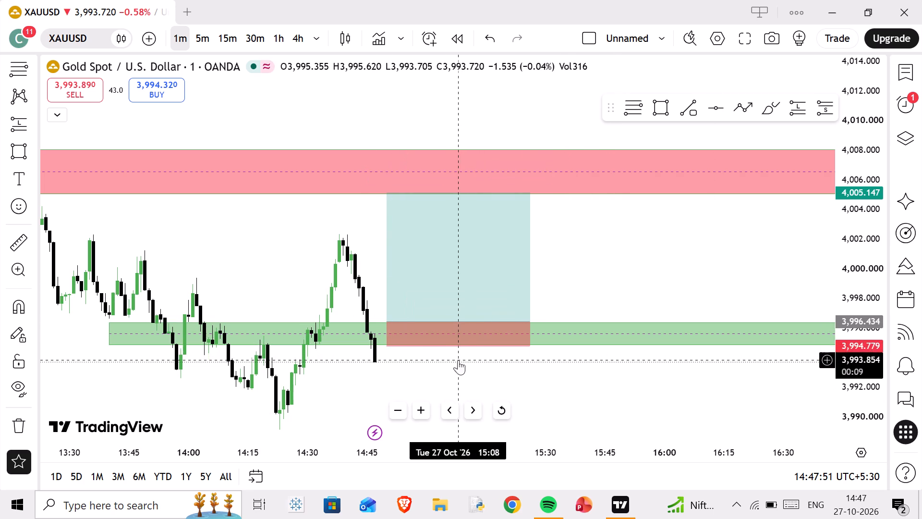
scroll(460, 353, "down", 1)
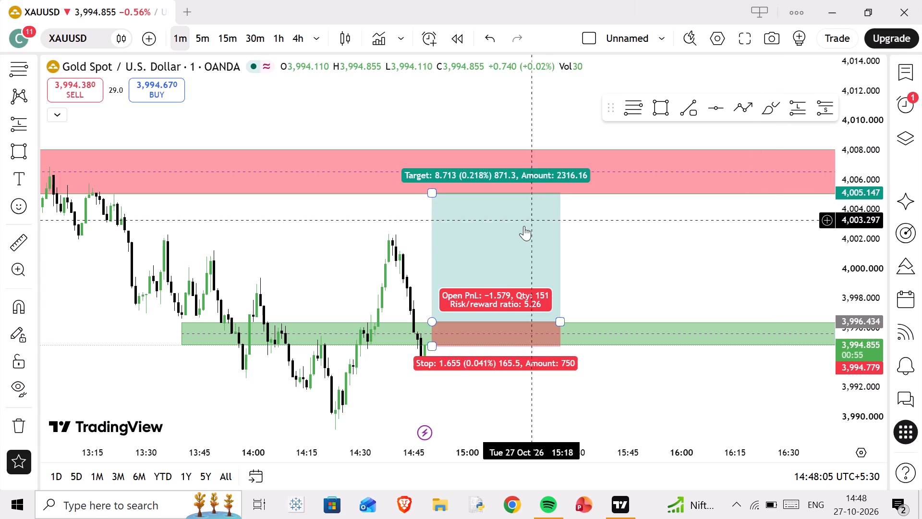
left_click(571, 397)
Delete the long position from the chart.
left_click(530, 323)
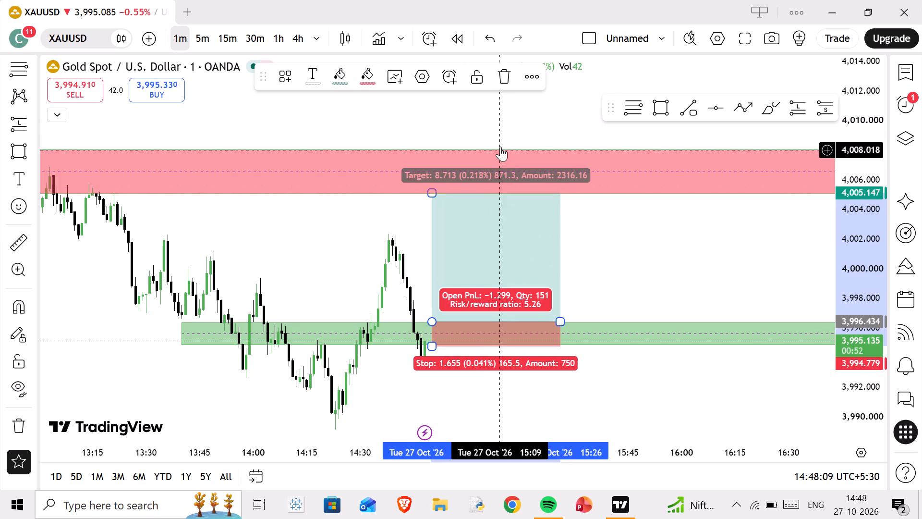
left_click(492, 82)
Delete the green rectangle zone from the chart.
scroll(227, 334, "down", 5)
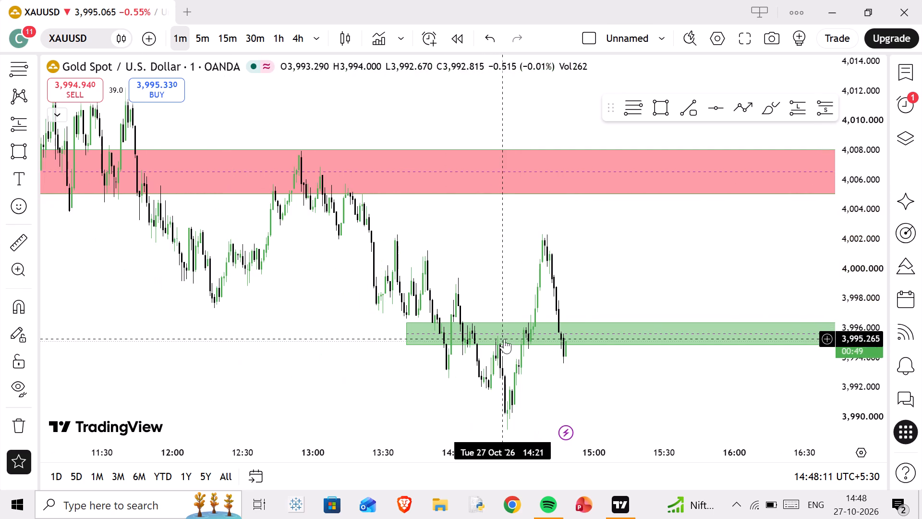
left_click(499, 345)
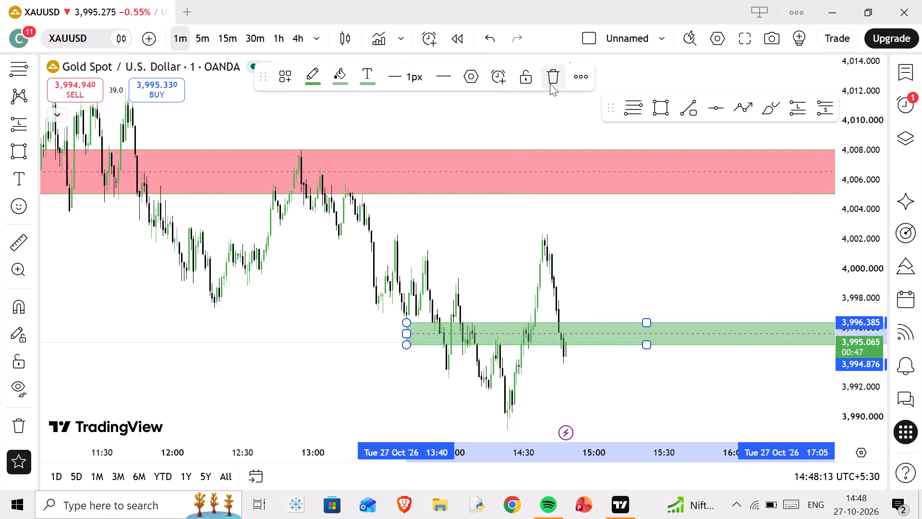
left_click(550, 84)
Place a short position at the red supply zone: entry about 4,005.05, stop about 4,008.07, target about 3,989.42.
left_click_drag(669, 342, 184, 358)
scroll(233, 356, "up", 3)
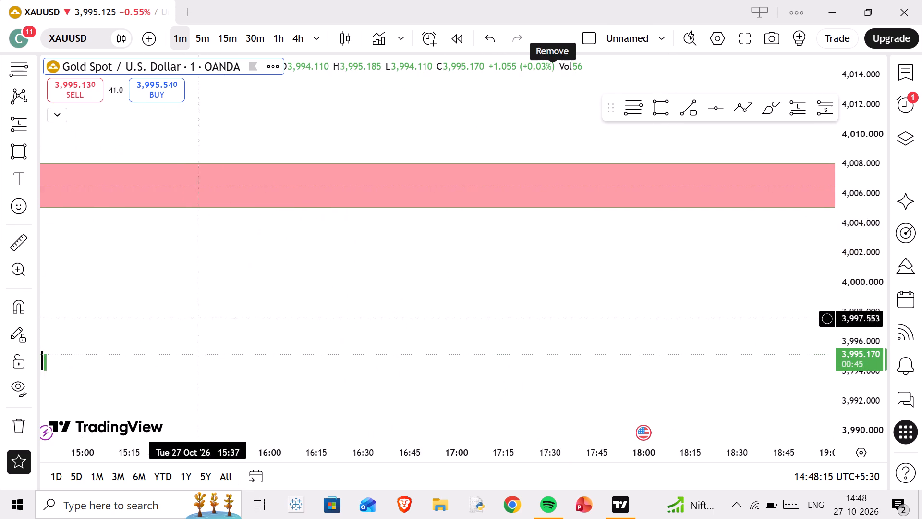
left_click_drag(185, 303, 618, 297)
left_click_drag(688, 253, 233, 240)
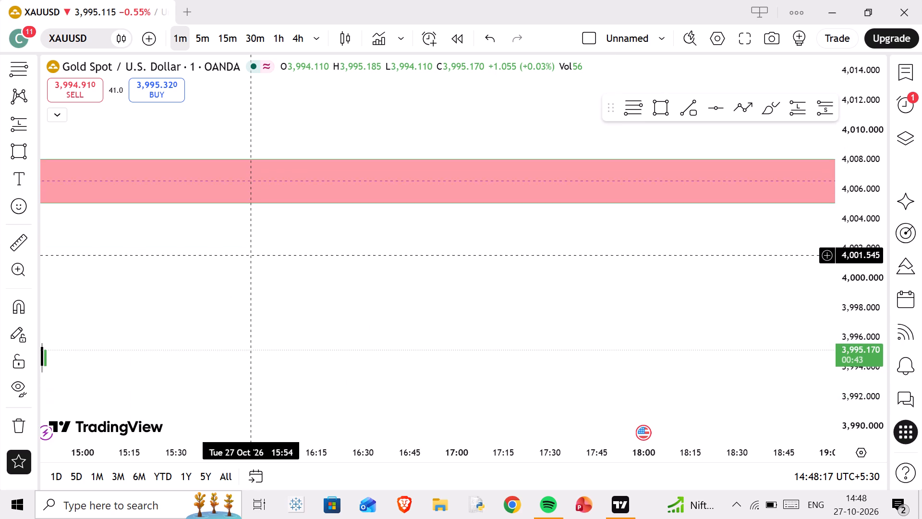
left_click_drag(233, 240, 321, 236)
left_click(825, 104)
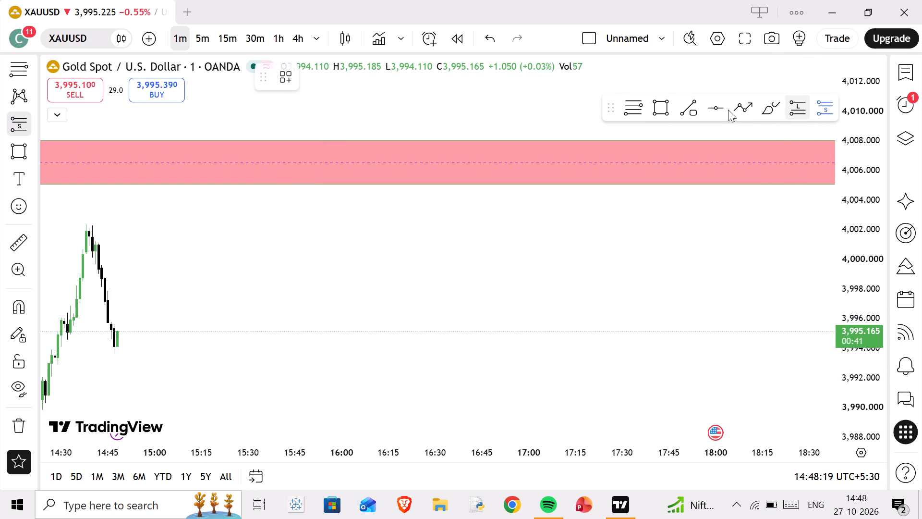
left_click(355, 185)
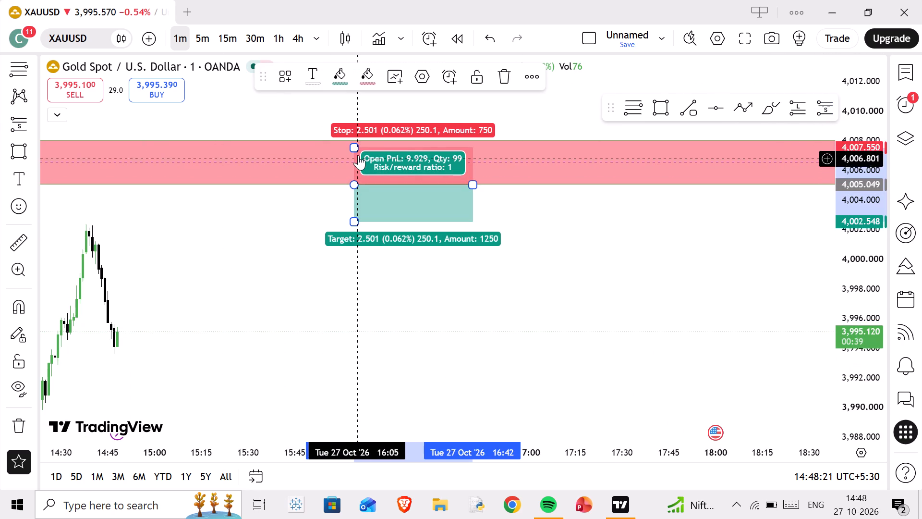
left_click_drag(357, 146, 359, 140)
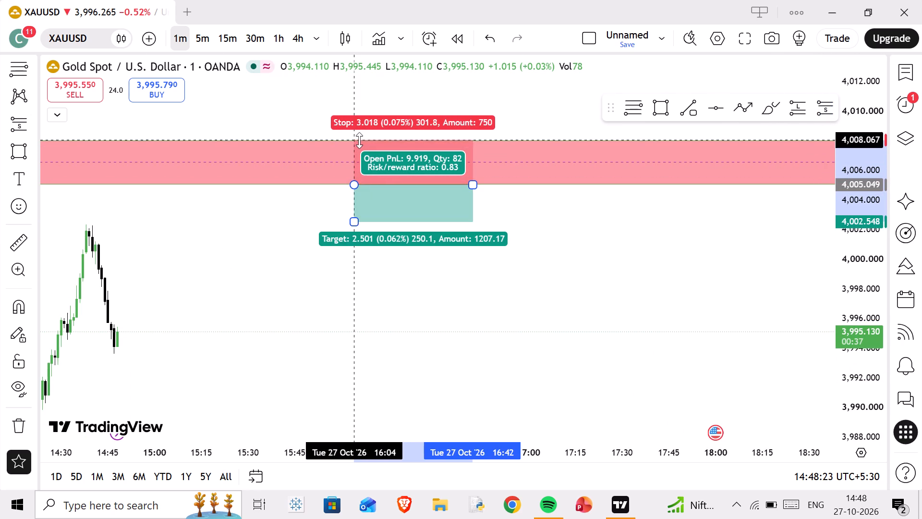
left_click_drag(359, 140, 358, 141)
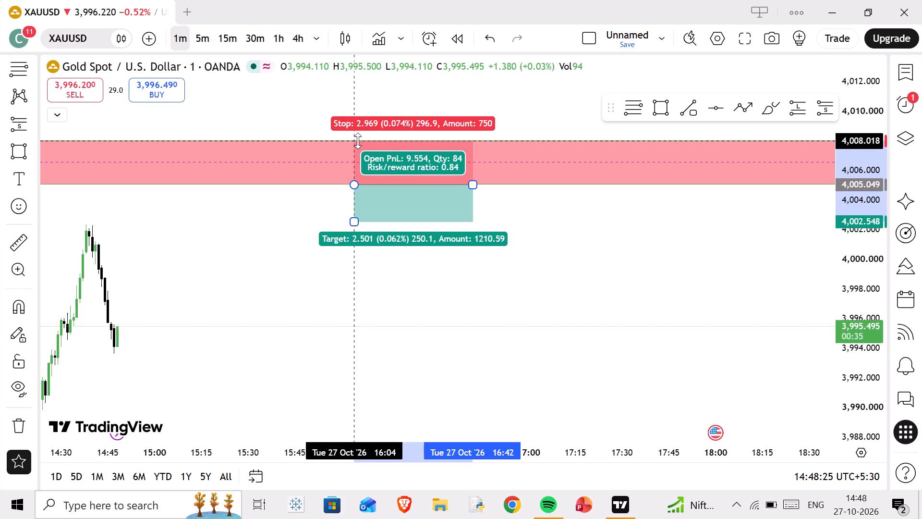
left_click_drag(358, 141, 358, 140)
left_click_drag(353, 224, 368, 416)
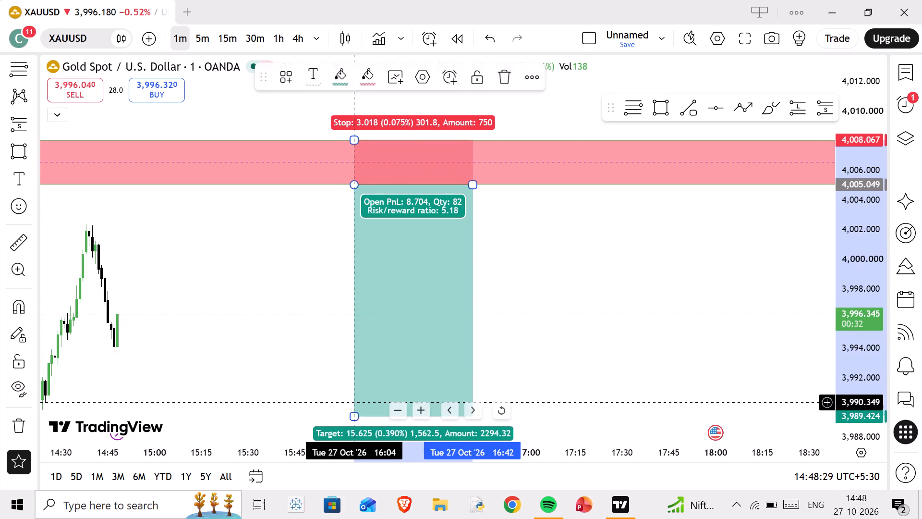
Place a long position at the latest candles: entry about 3,995.90, target about 4,006.41 inside the red zone, stop about 3,994.10.
left_click_drag(324, 386, 364, 360)
left_click_drag(284, 342, 554, 328)
scroll(552, 332, "up", 2)
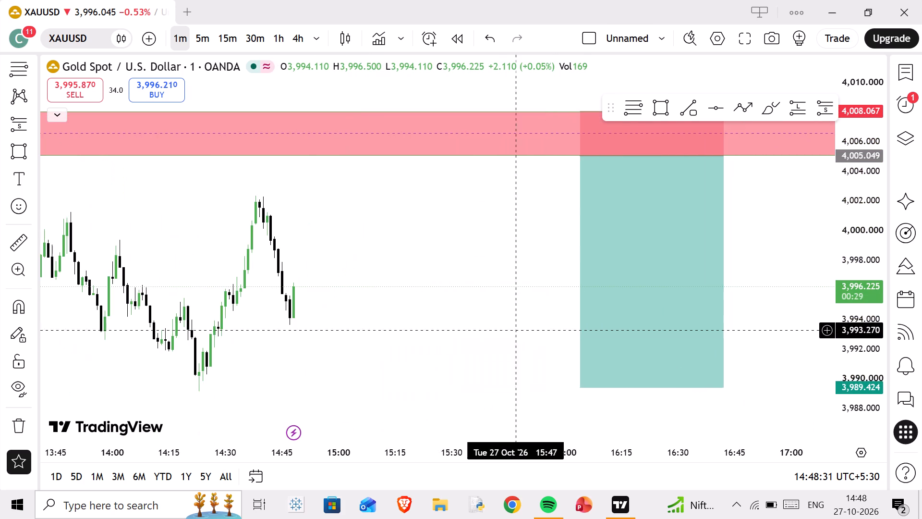
left_click_drag(417, 288, 444, 320)
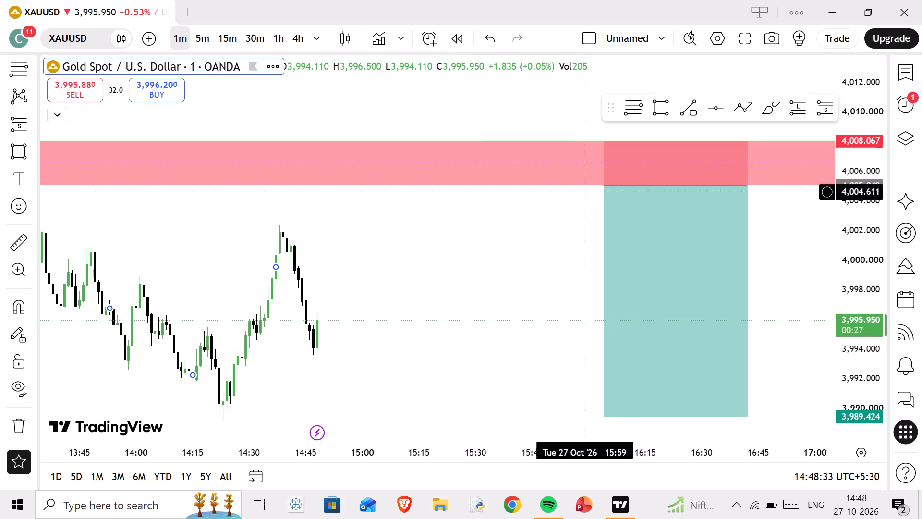
left_click(799, 100)
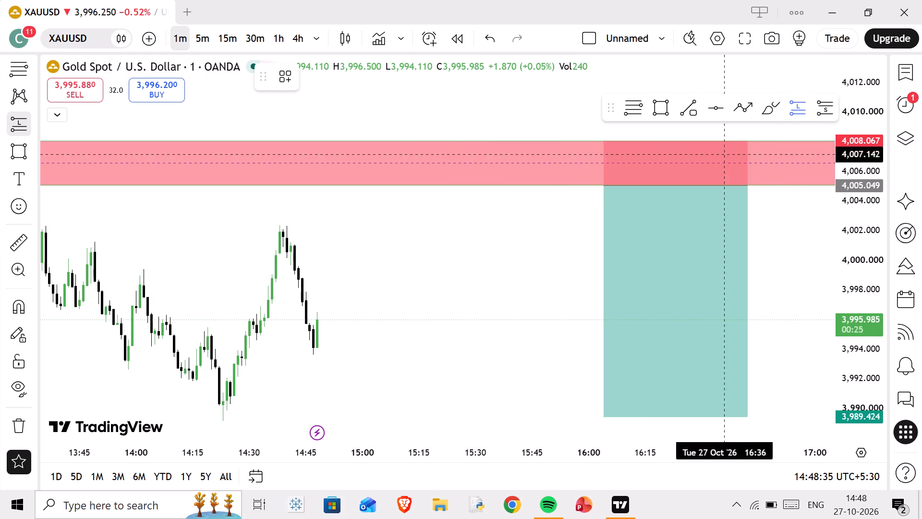
left_click(313, 321)
left_click_drag(313, 281, 335, 167)
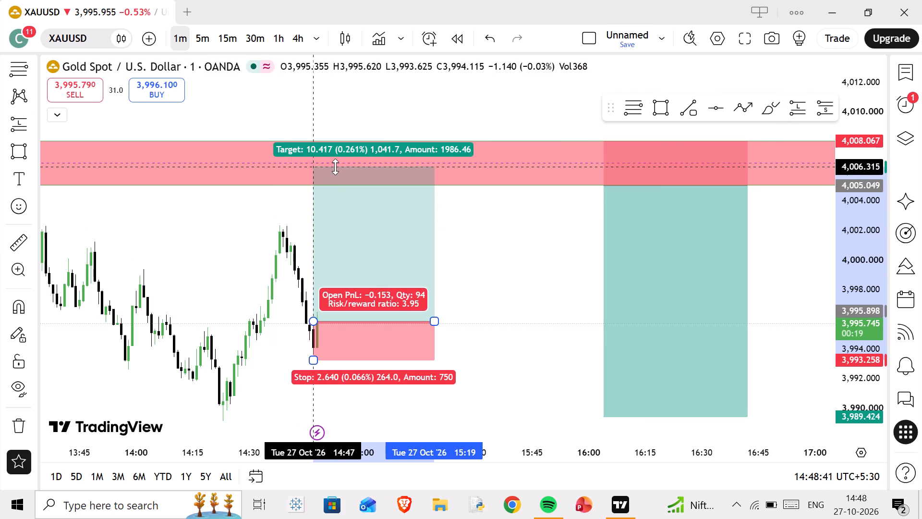
left_click_drag(335, 167, 335, 165)
left_click_drag(314, 362, 325, 351)
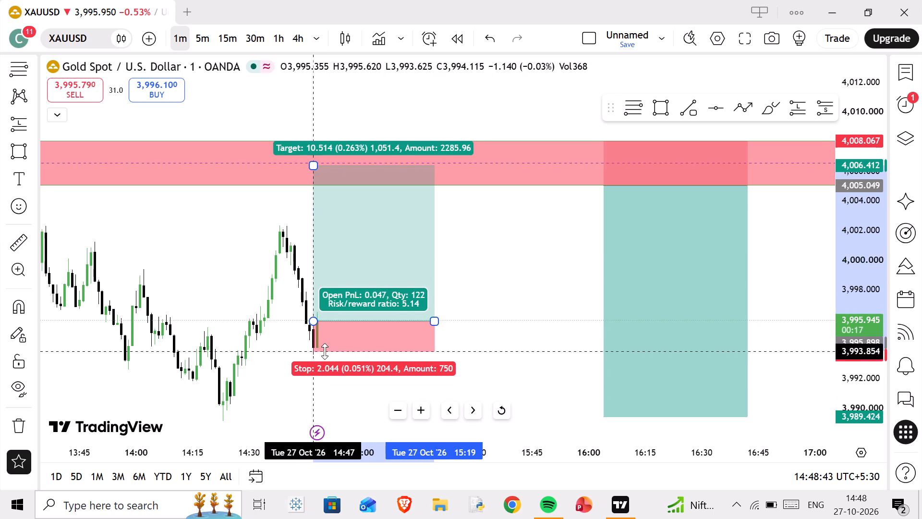
left_click_drag(325, 351, 330, 348)
left_click(481, 258)
Draw a rising trend line from the 14:23 swing low at about 3,989.18, along the latest low, up into the red supply zone.
left_click_drag(475, 274, 561, 267)
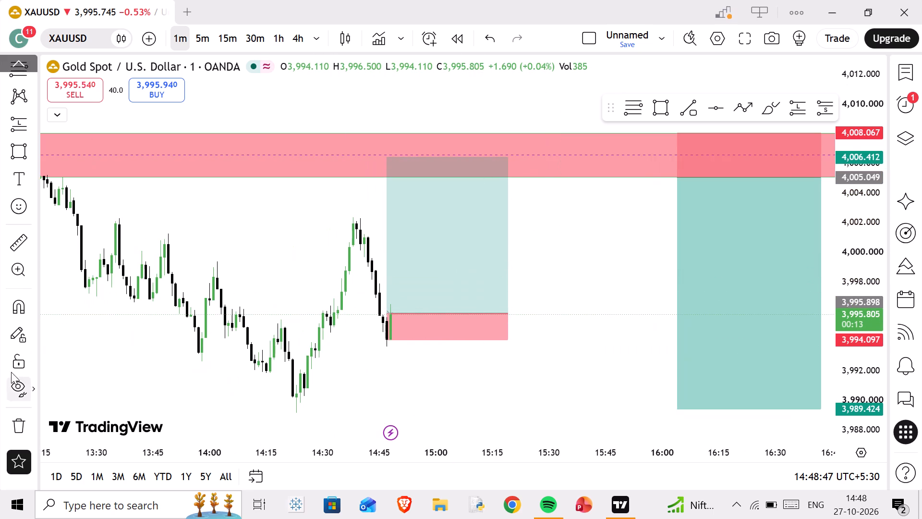
left_click_drag(333, 376, 366, 376)
scroll(367, 376, "up", 1)
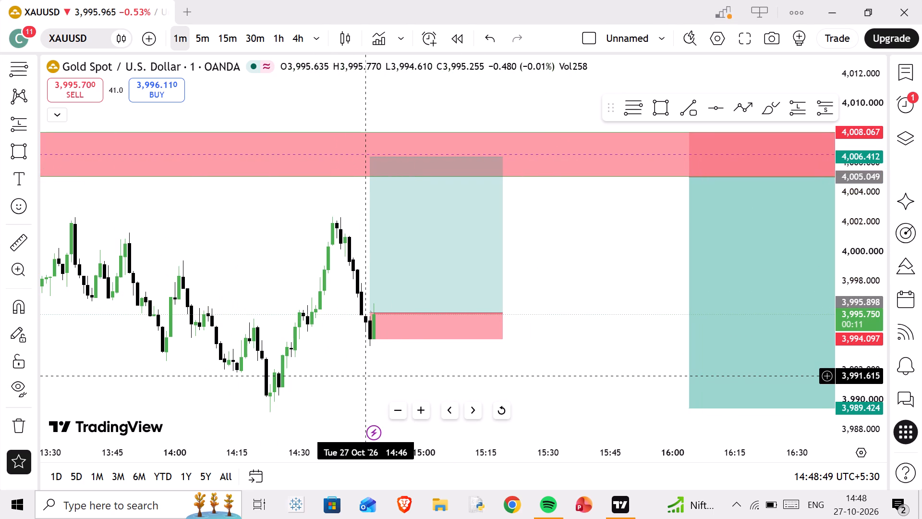
left_click(698, 106)
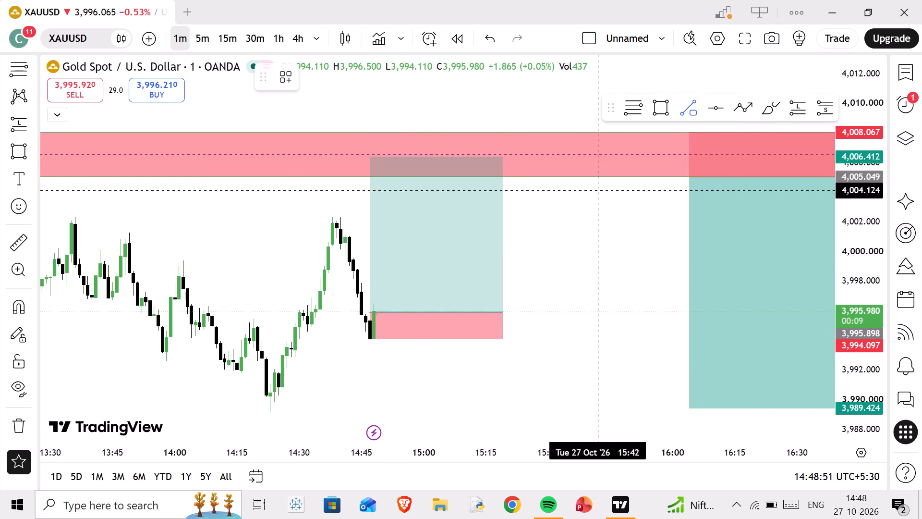
left_click_drag(268, 412, 297, 400)
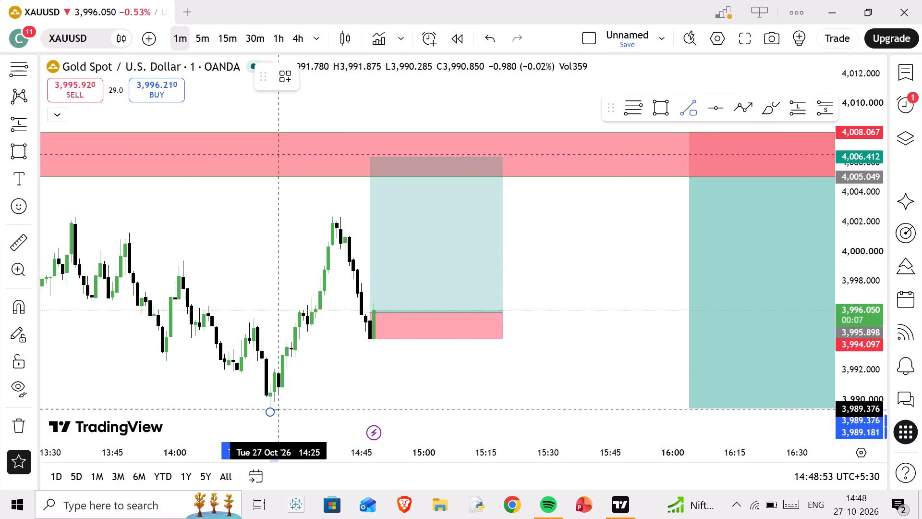
left_click_drag(297, 400, 597, 197)
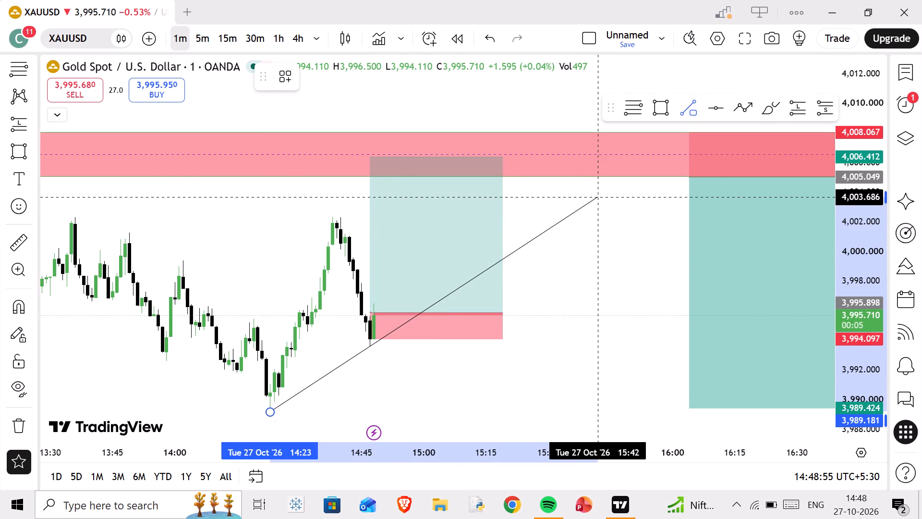
left_click_drag(597, 197, 648, 170)
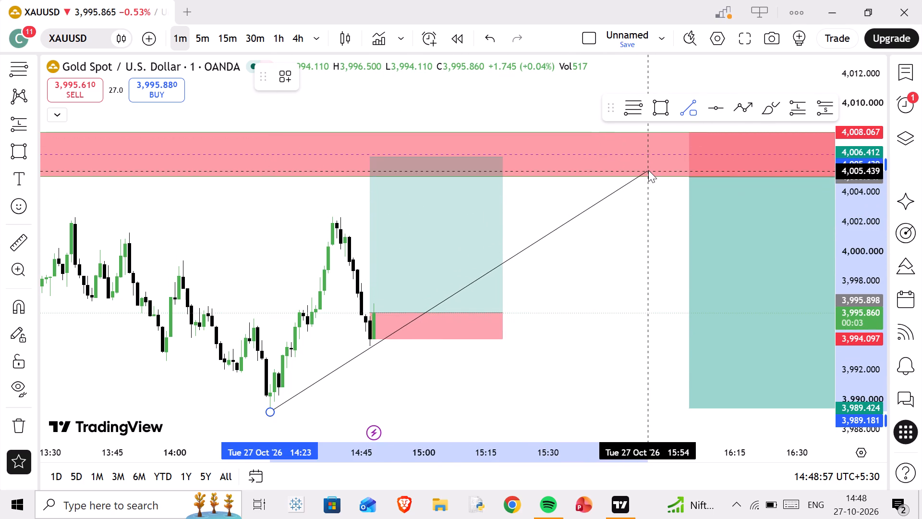
left_click_drag(648, 170, 650, 163)
left_click(650, 163)
left_click(633, 199)
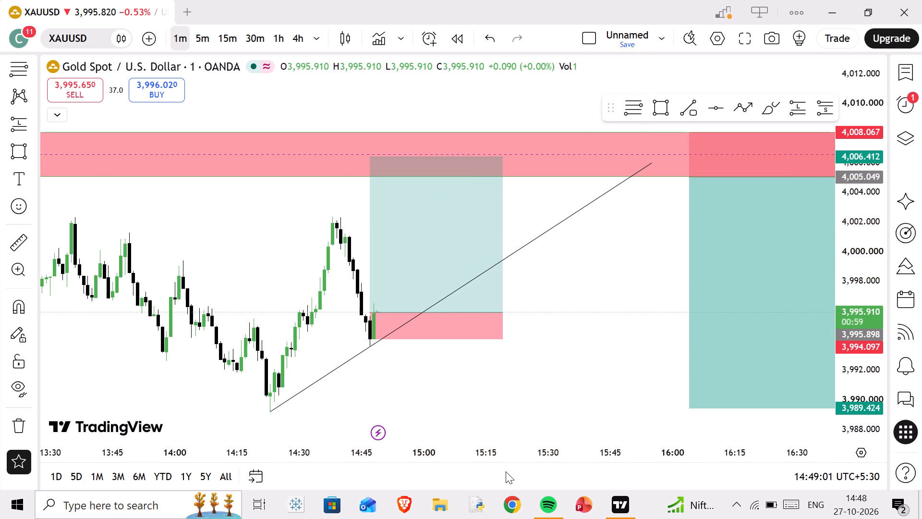
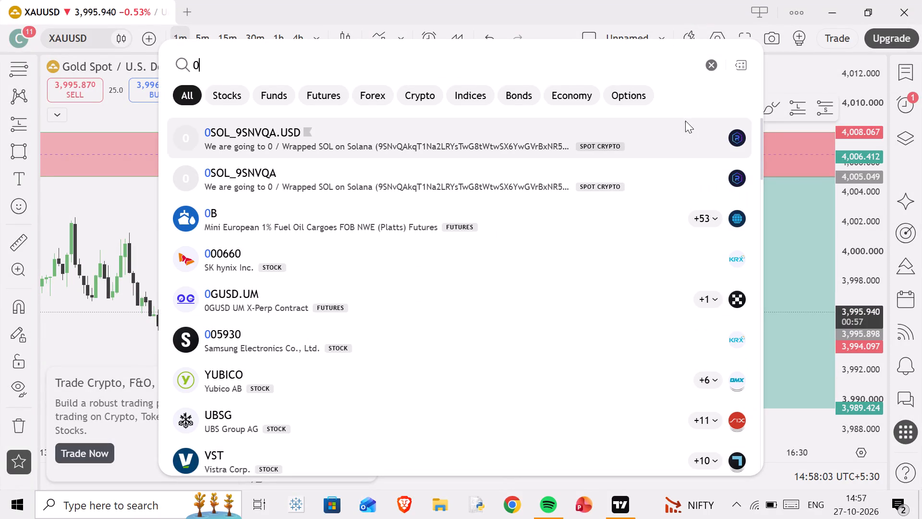
Clear the symbol search query and dismiss the search without choosing a symbol, returning to the XAUUSD chart.
left_click(717, 63)
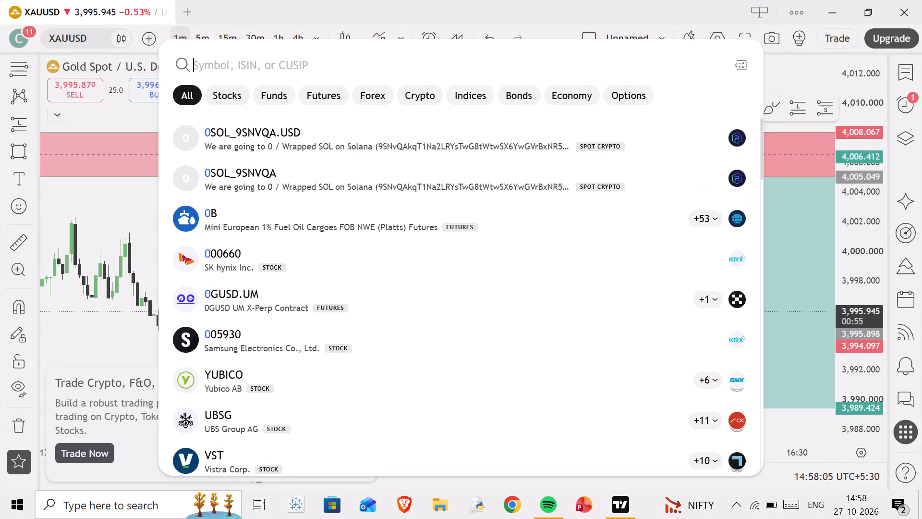
left_click(121, 192)
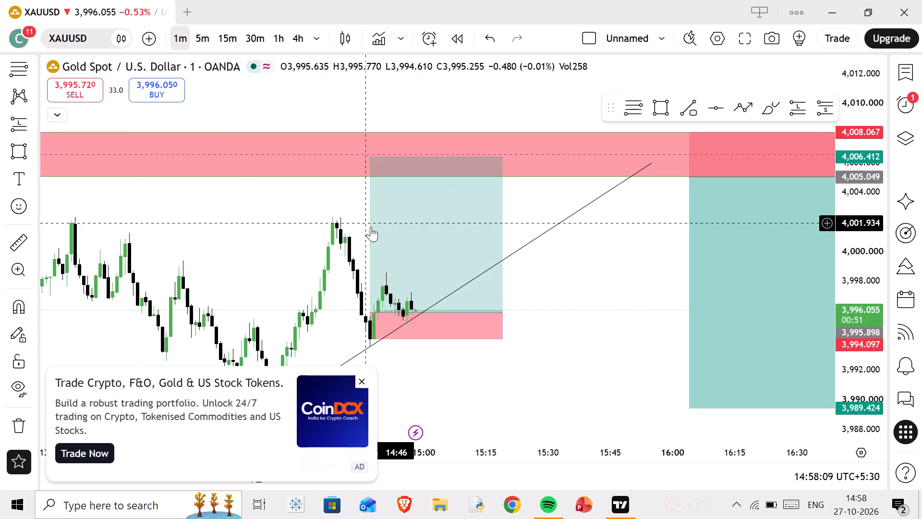
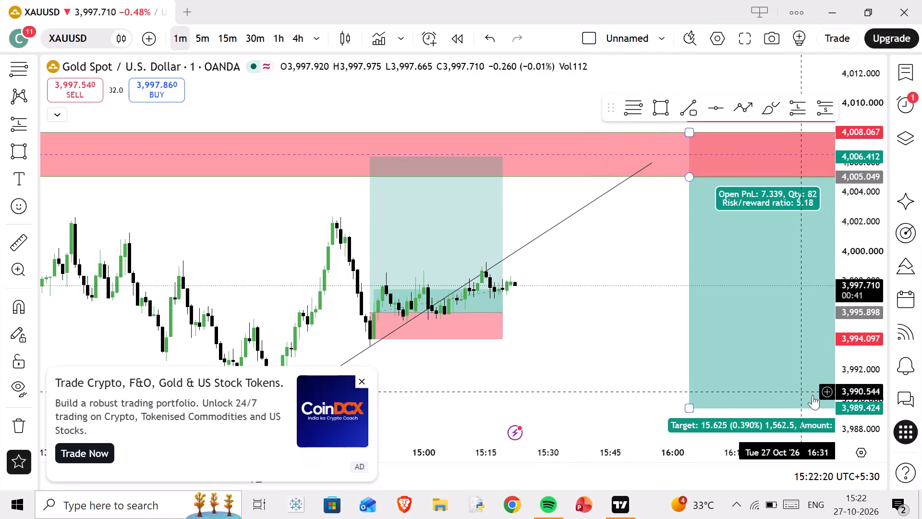
Delete the rising trend line that crosses the long position and reaches into the red supply zone.
left_click_drag(879, 401, 857, 389)
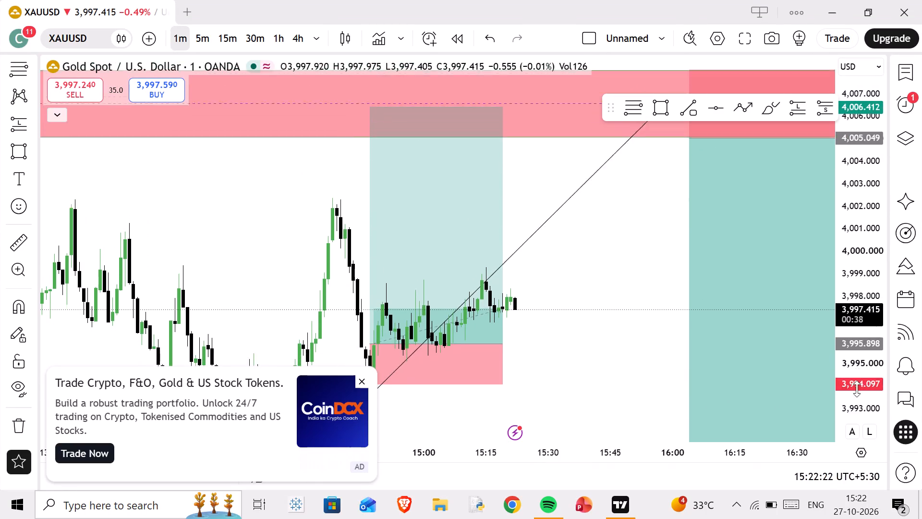
left_click_drag(857, 389, 860, 394)
left_click(557, 225)
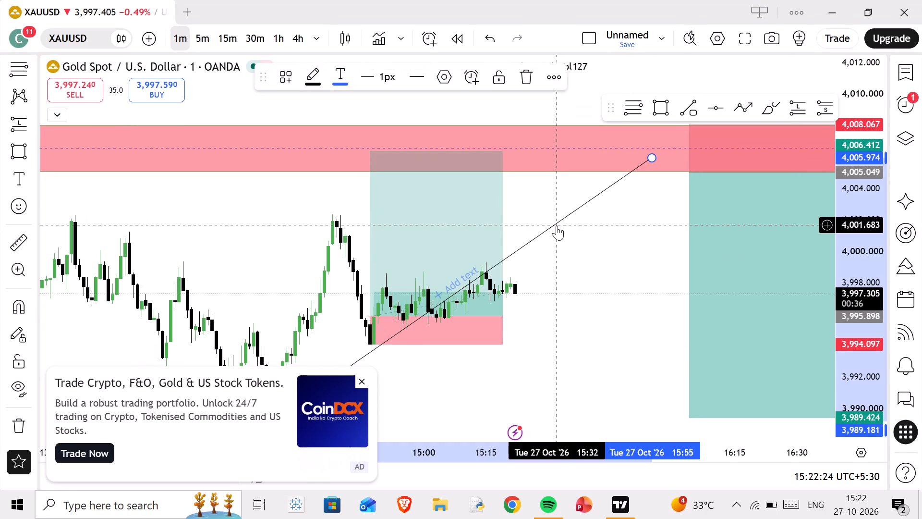
left_click(530, 82)
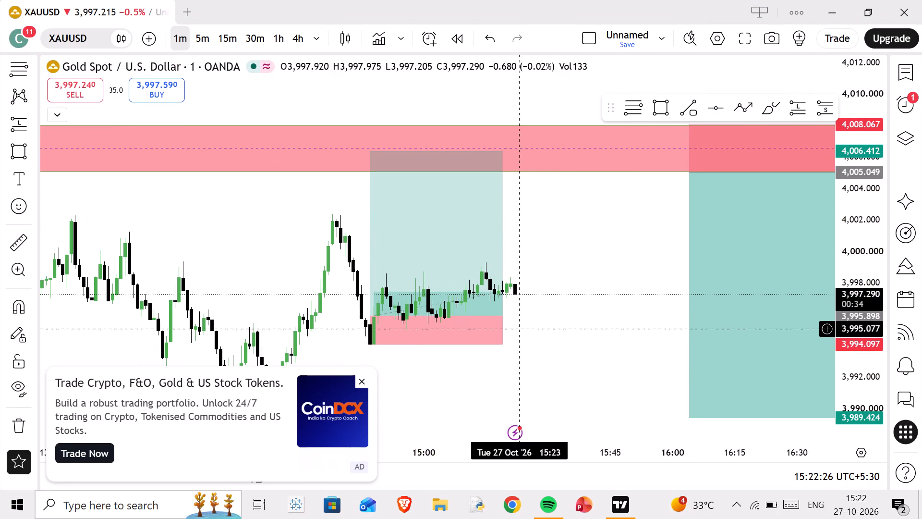
Extend the long position forward in time so that it ends at about 15:46, keeping its entry level.
left_click_drag(502, 314, 613, 314)
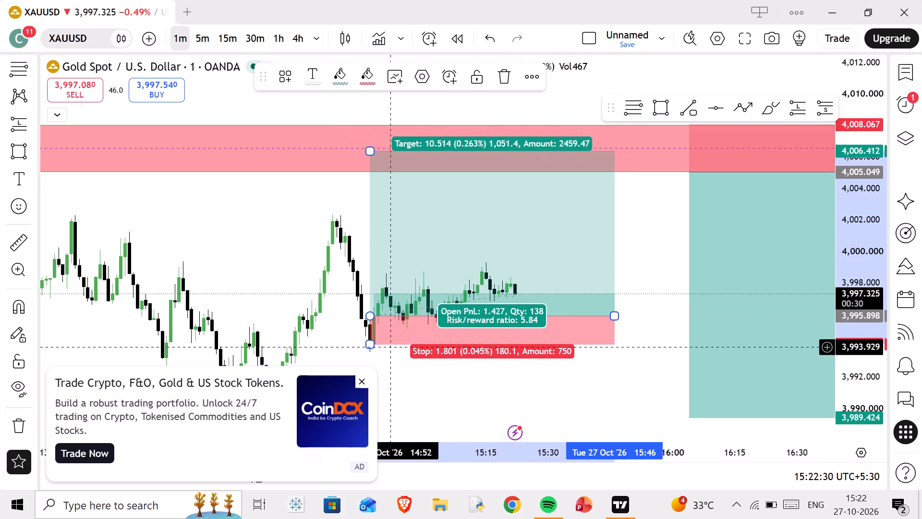
Dismiss the CoinDCX advertisement covering the chart.
left_click(363, 379)
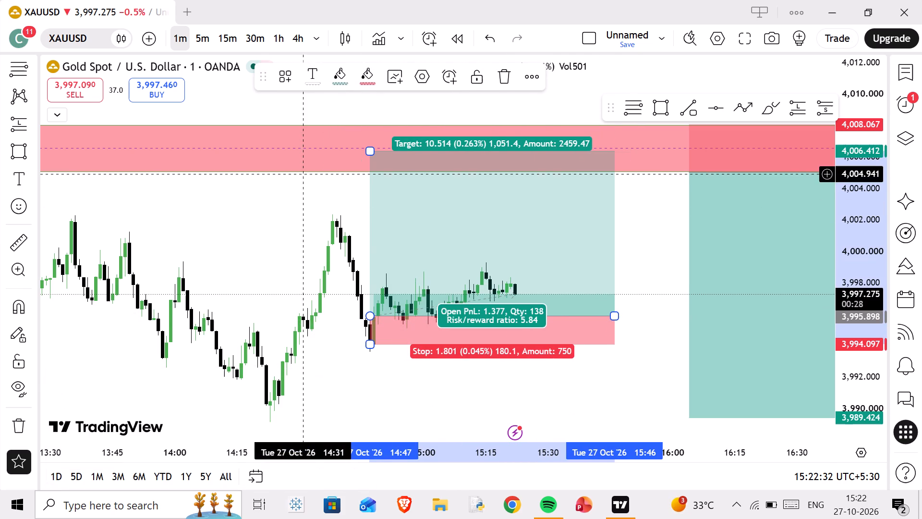
Switch the XAUUSD chart to the 5-minute timeframe and deselect the long position.
left_click(203, 37)
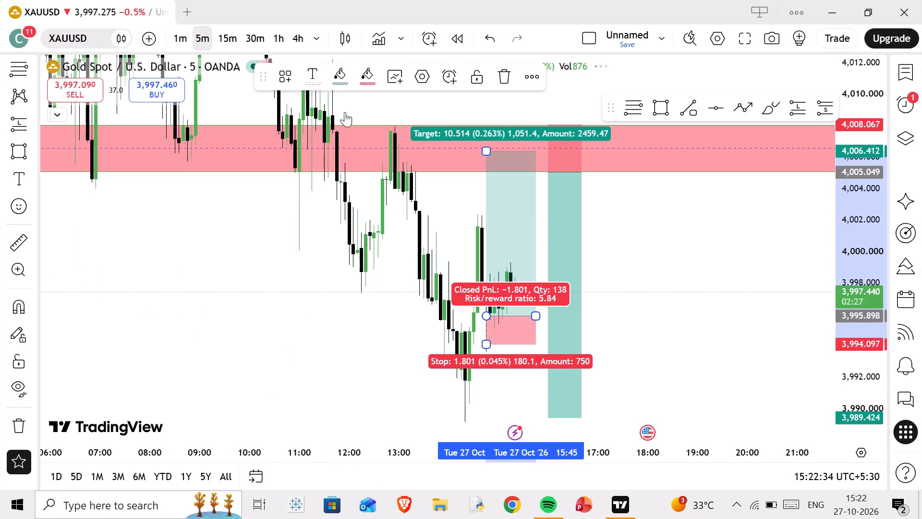
left_click(643, 313)
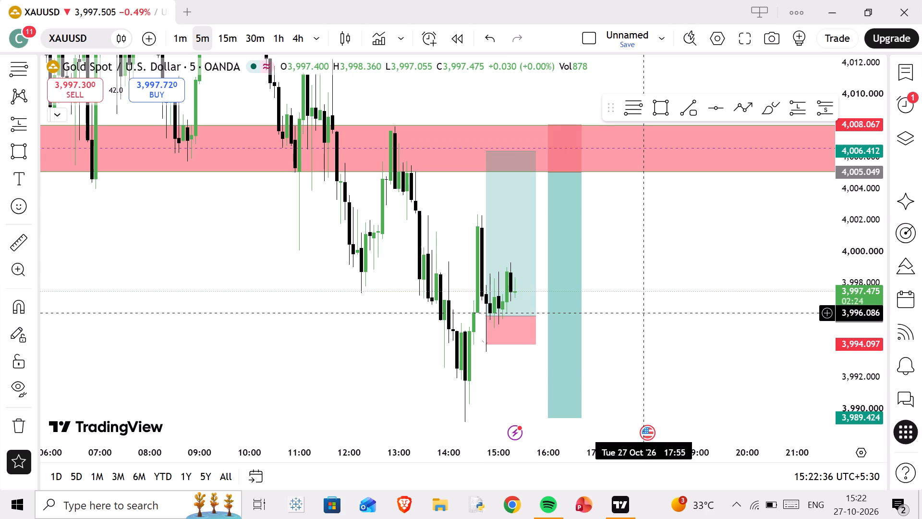
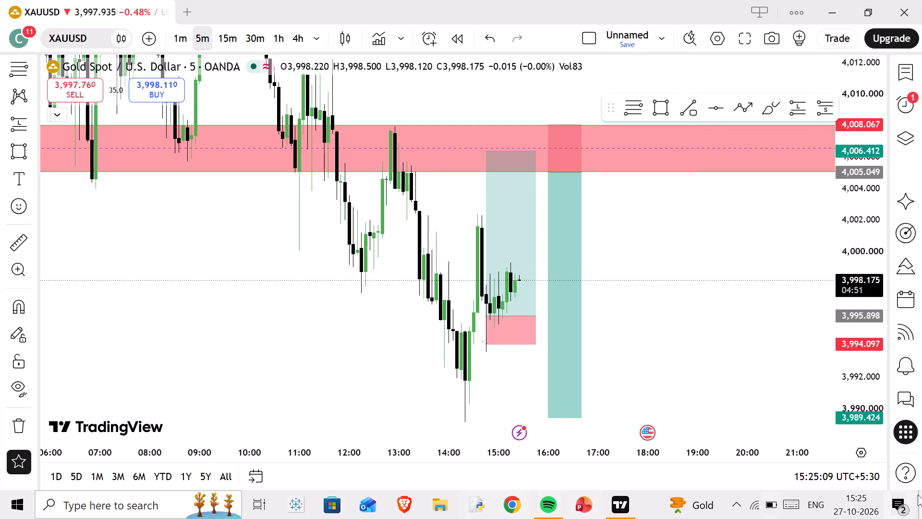
Switch the XAUUSD chart to the 1-minute timeframe.
left_click(182, 45)
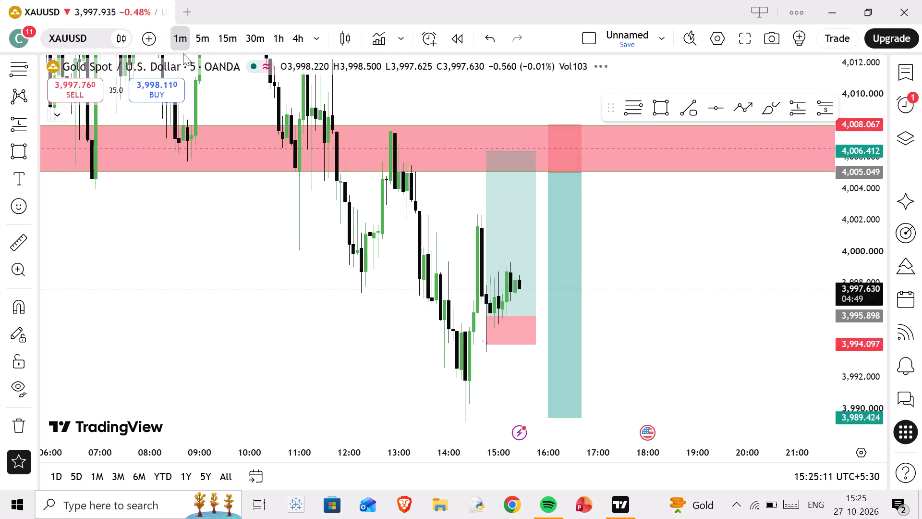
scroll(532, 342, "down", 2)
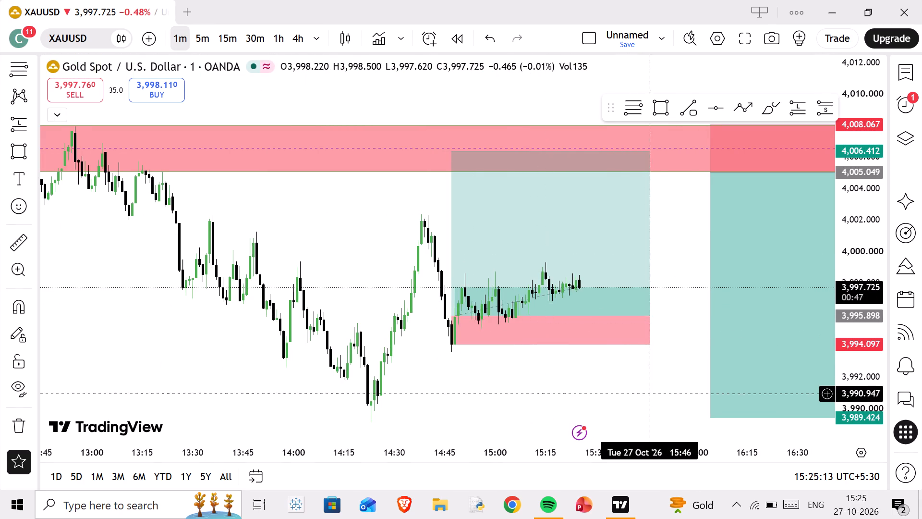
left_click_drag(657, 394, 575, 399)
Check the computer's Wi-Fi connection status and return to the chart.
left_click(751, 509)
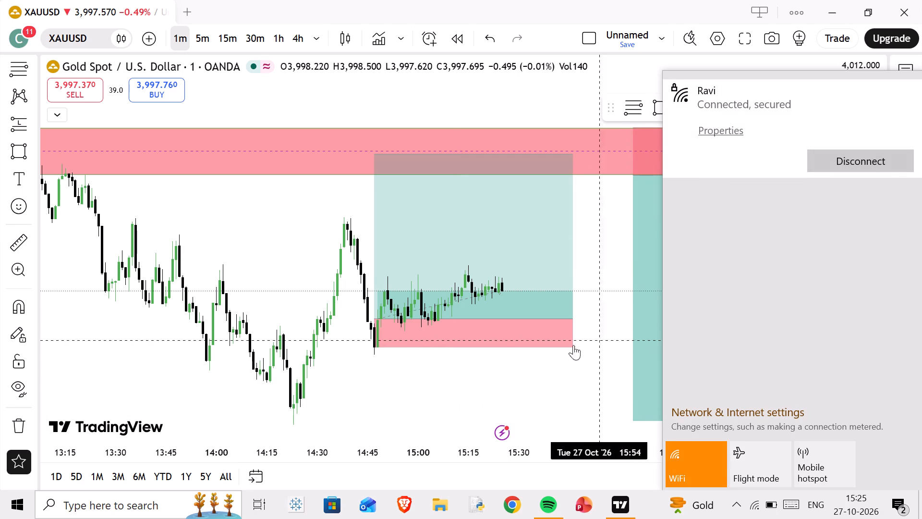
left_click(524, 382)
Examine the 1-minute candles inside the long position and the space up to the red supply zone and short position.
scroll(510, 393, "down", 4)
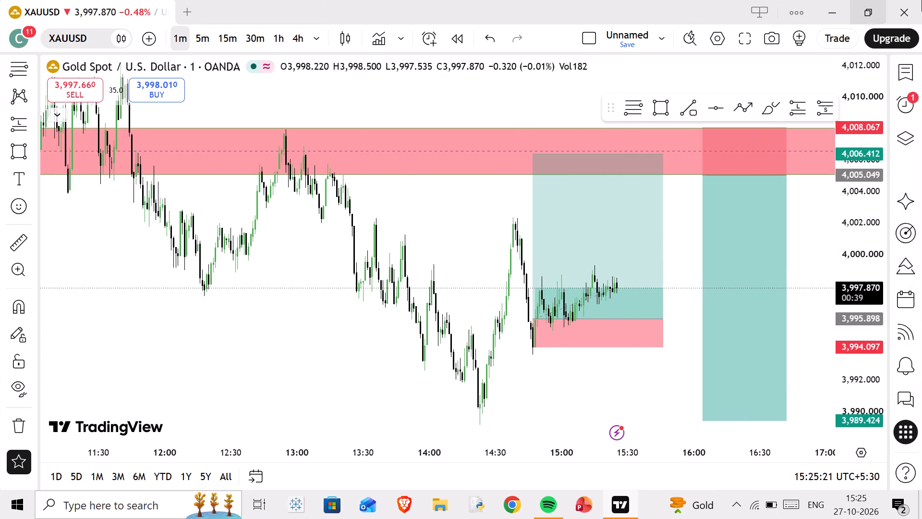
scroll(730, 318, "up", 2)
scroll(658, 323, "up", 2)
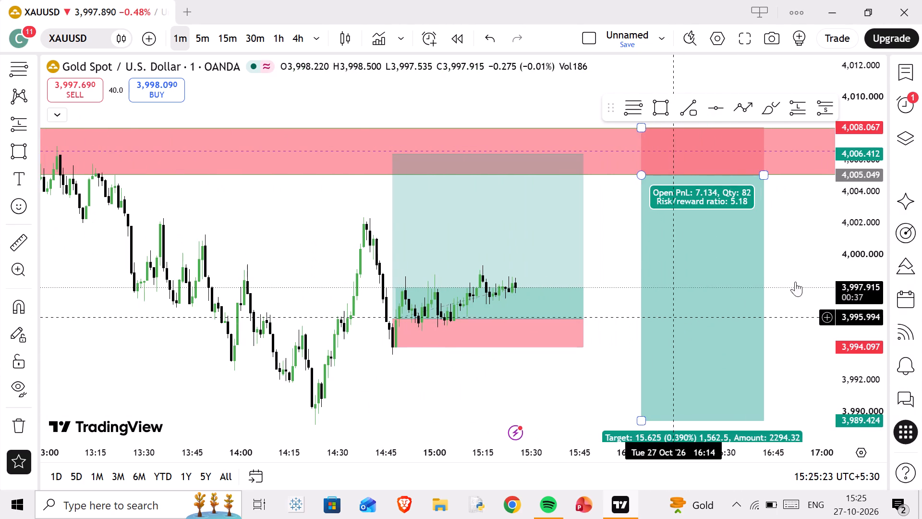
scroll(853, 348, "up", 9)
scroll(724, 357, "up", 4)
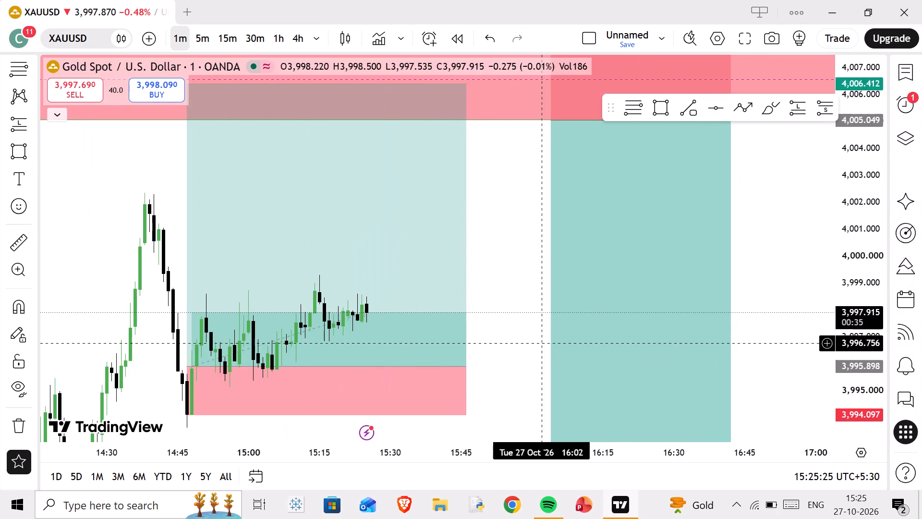
left_click_drag(502, 327, 556, 300)
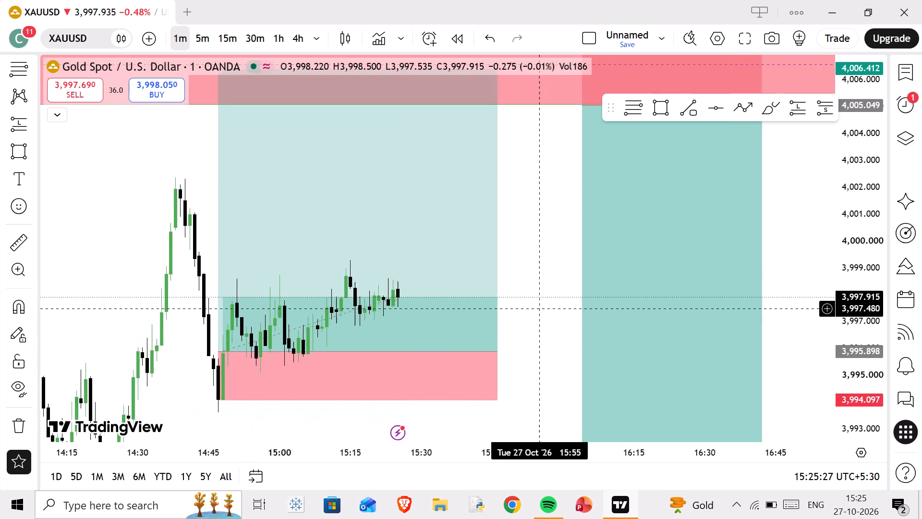
left_click_drag(556, 300, 576, 287)
scroll(573, 287, "down", 3)
left_click_drag(637, 196, 640, 230)
Activate the Measure tool on the XAUUSD chart.
left_click(18, 249)
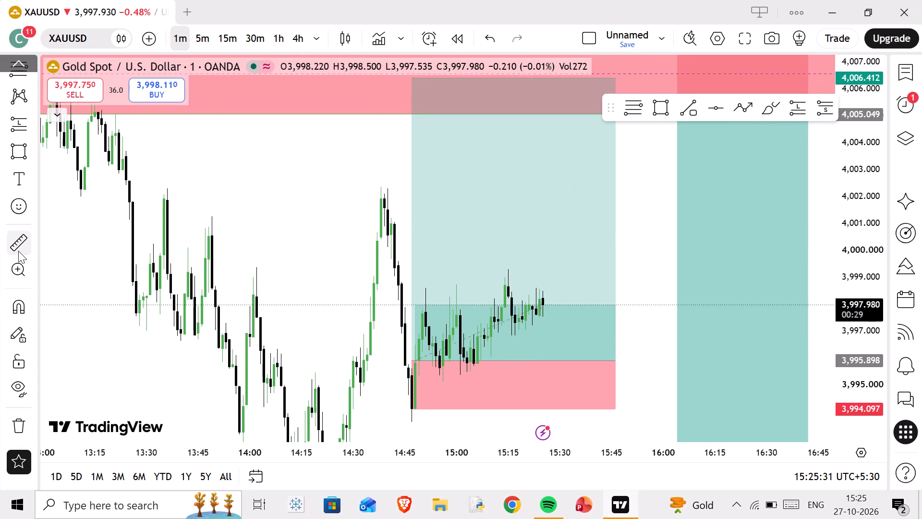
Measure the price range from about 3,995.9 at 14:15 up to about 3,999.3 at 14:33, and clear the measurement.
left_click(303, 360)
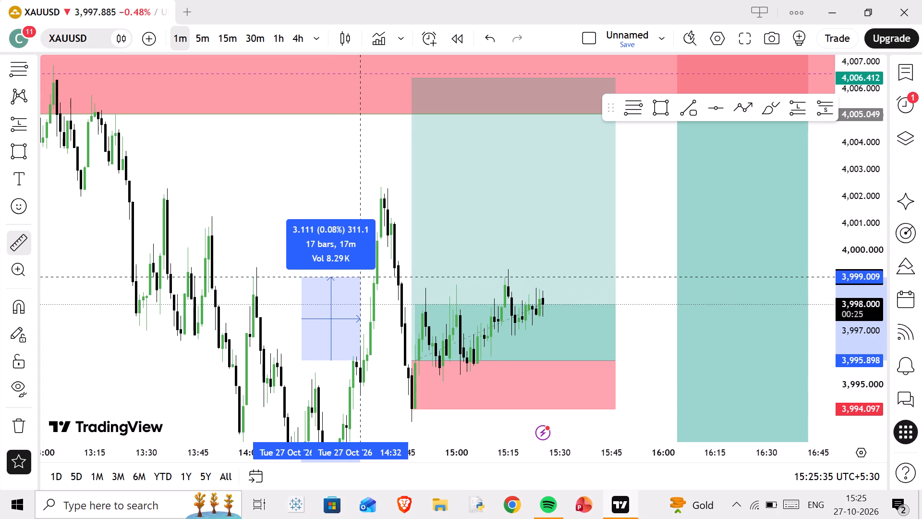
left_click(364, 270)
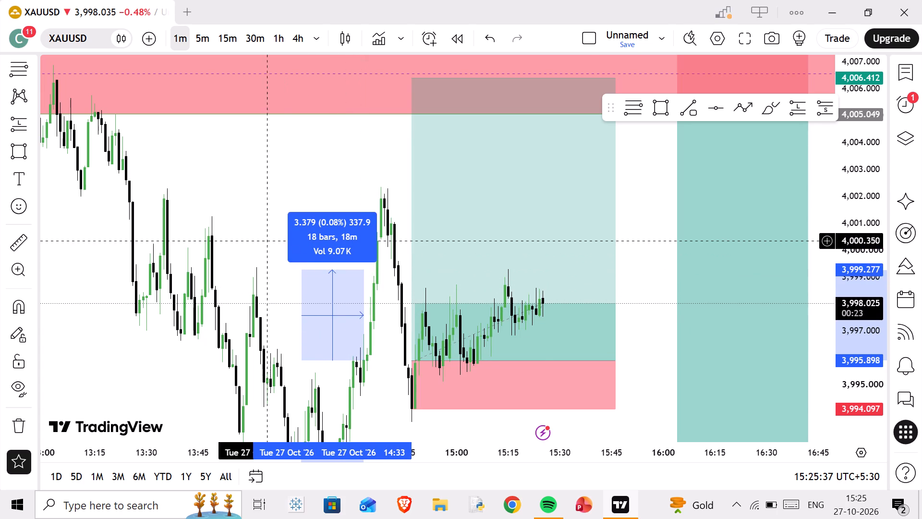
left_click(266, 240)
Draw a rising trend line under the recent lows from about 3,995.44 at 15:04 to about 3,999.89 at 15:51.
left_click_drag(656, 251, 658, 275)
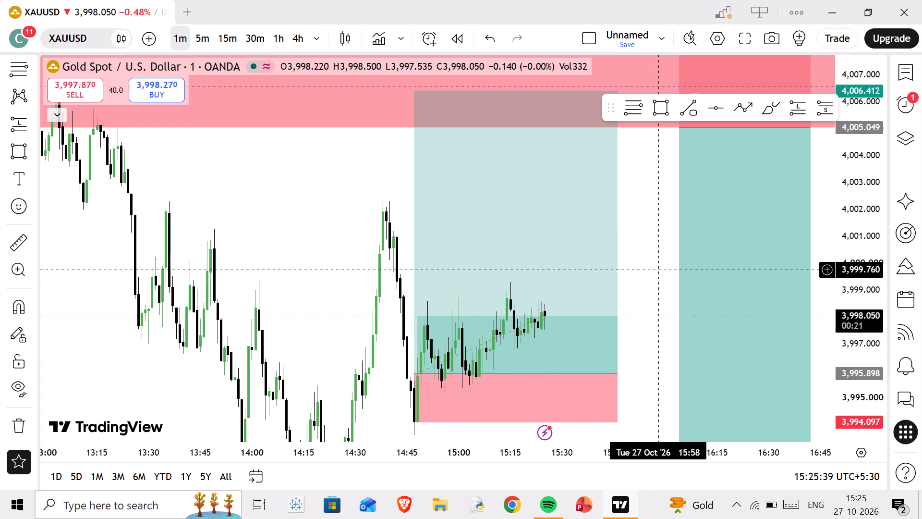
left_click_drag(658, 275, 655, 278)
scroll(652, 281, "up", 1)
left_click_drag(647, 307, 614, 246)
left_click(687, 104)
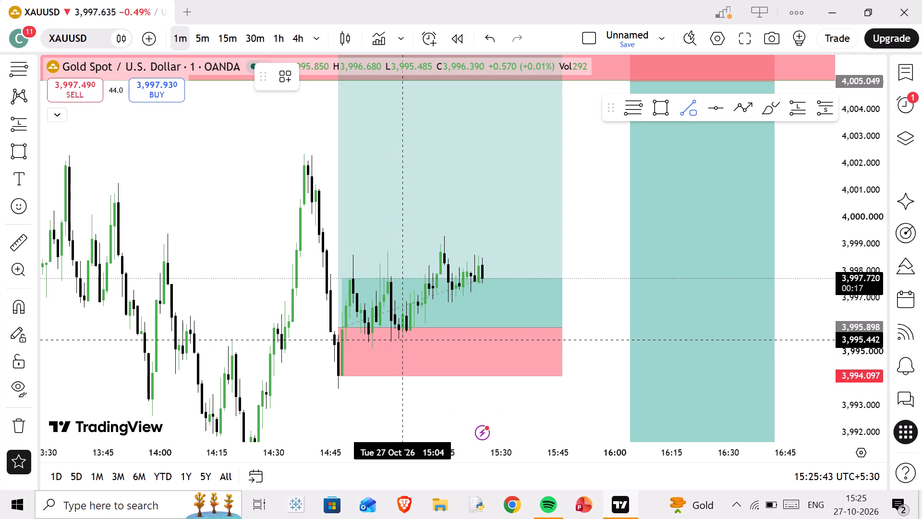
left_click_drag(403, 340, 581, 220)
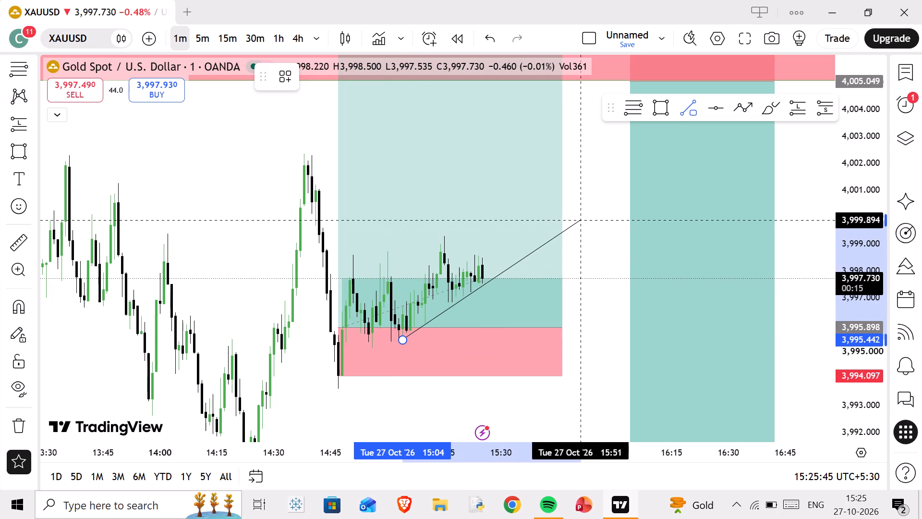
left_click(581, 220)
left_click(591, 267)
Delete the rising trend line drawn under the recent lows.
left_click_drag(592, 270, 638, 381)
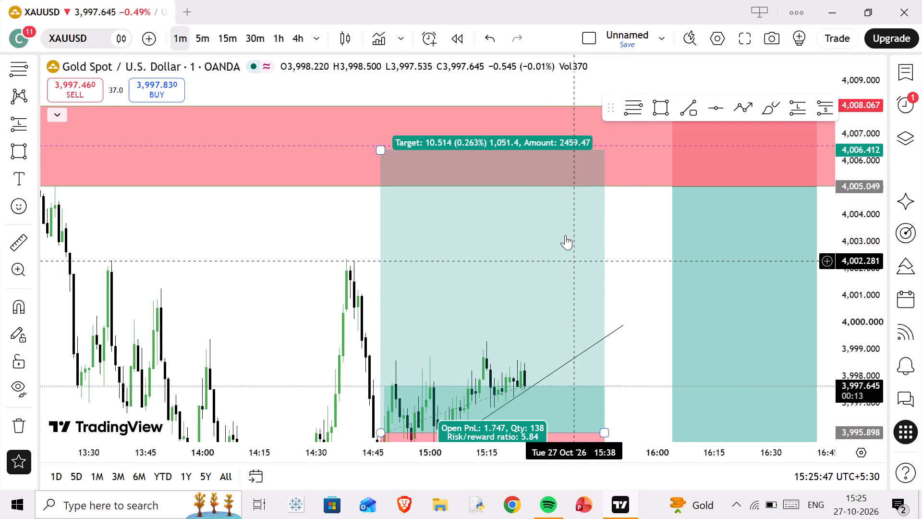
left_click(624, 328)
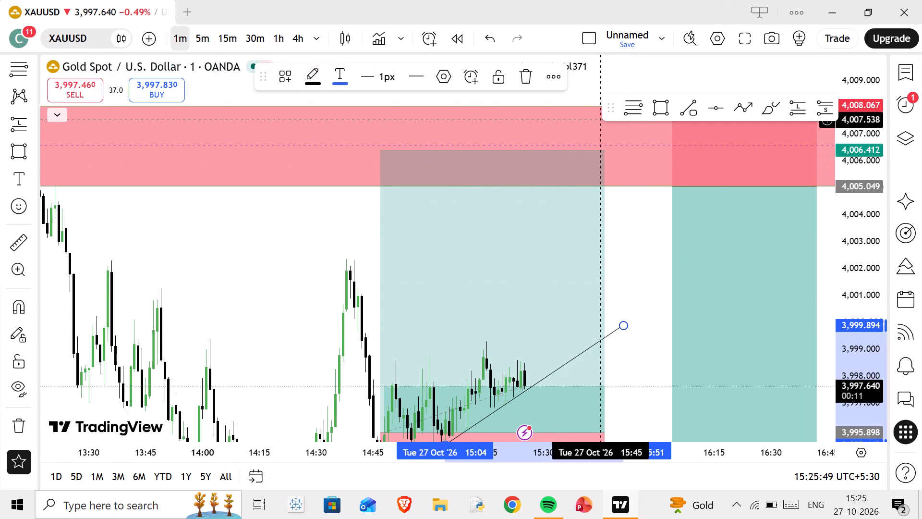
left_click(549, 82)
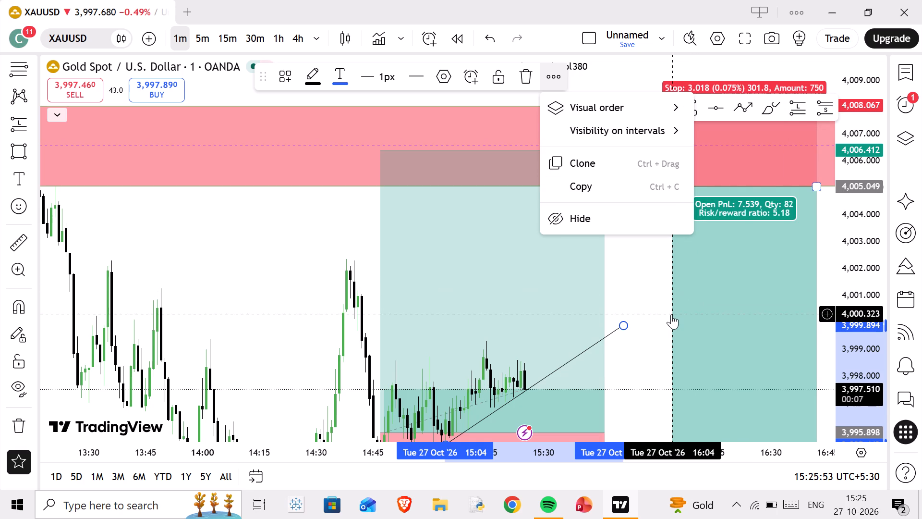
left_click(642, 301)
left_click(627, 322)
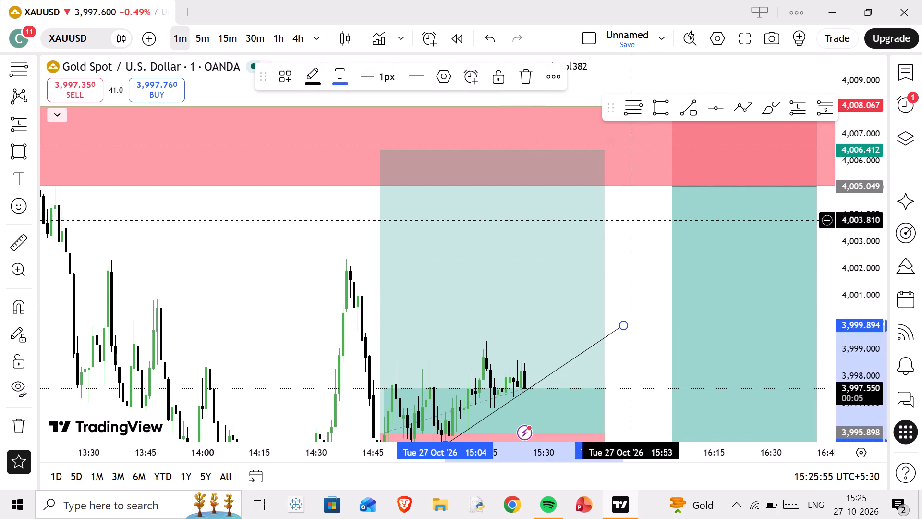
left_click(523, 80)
Examine the recent 1-minute candles relative to the long position's entry, stop and the red supply zone.
scroll(576, 336, "down", 1)
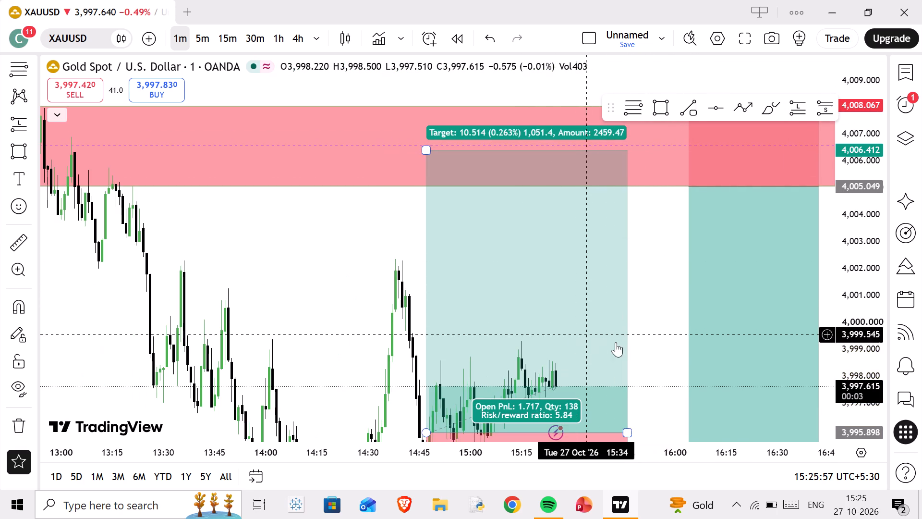
left_click_drag(638, 388, 642, 272)
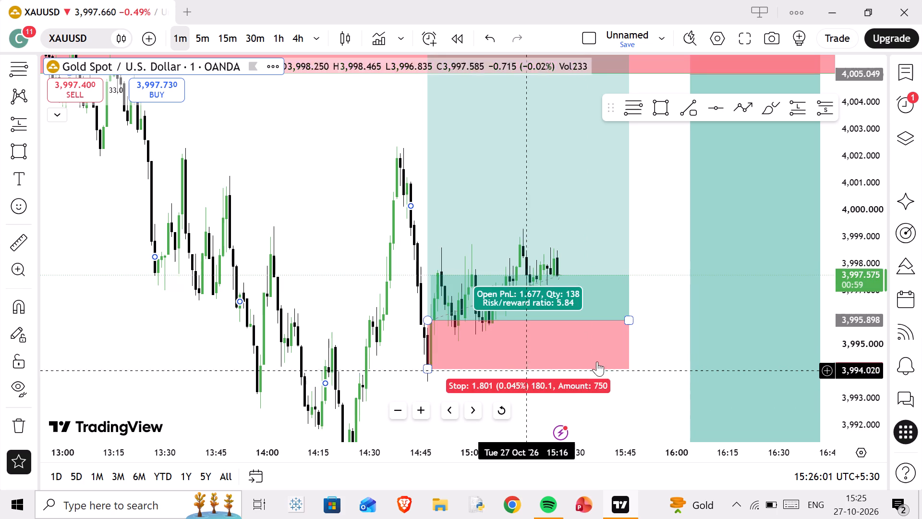
left_click_drag(646, 385, 636, 432)
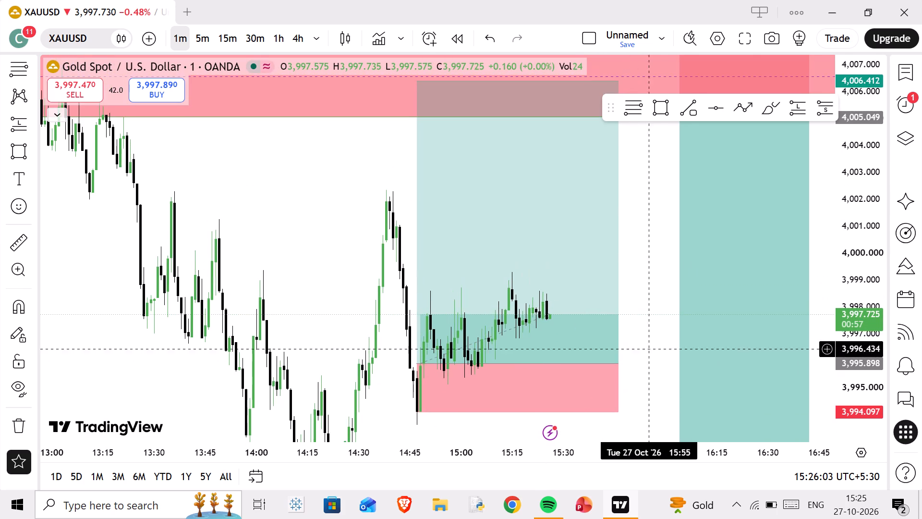
left_click_drag(656, 324, 651, 391)
scroll(651, 392, "up", 1)
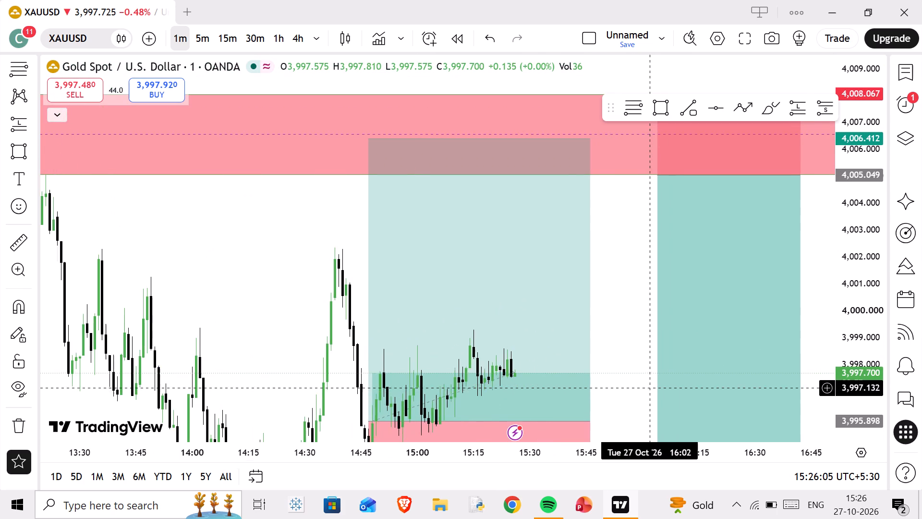
scroll(650, 388, "down", 1)
left_click_drag(650, 380, 633, 307)
scroll(618, 330, "up", 1)
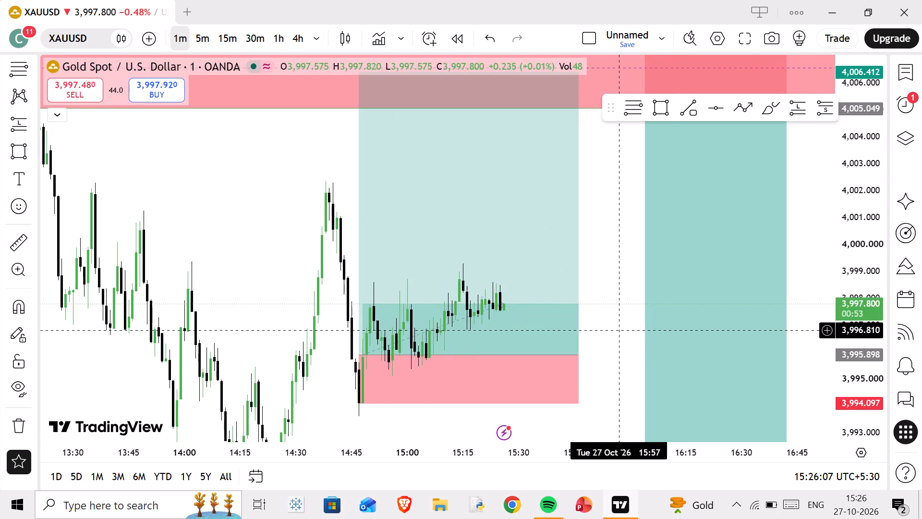
scroll(584, 334, "down", 1)
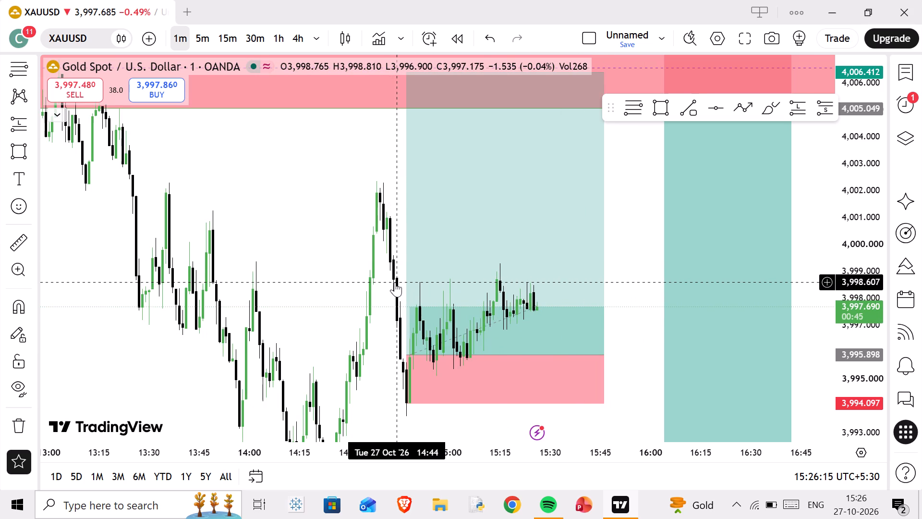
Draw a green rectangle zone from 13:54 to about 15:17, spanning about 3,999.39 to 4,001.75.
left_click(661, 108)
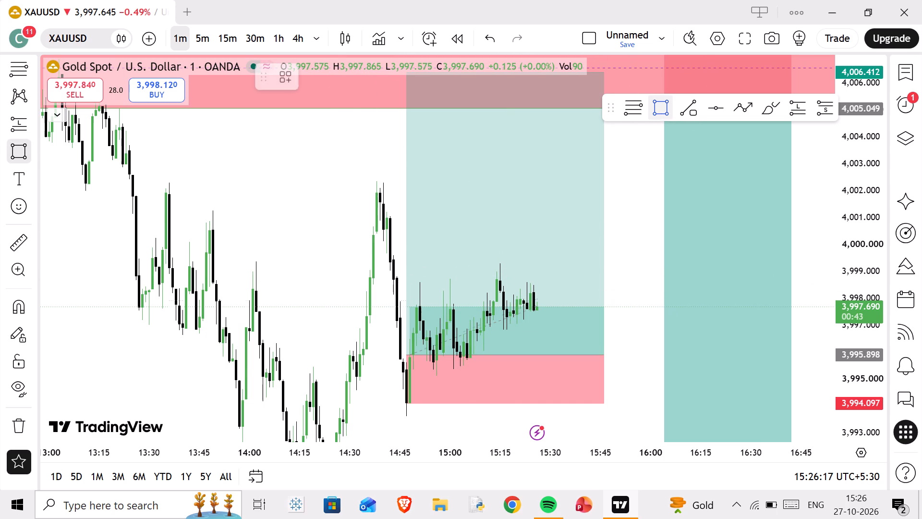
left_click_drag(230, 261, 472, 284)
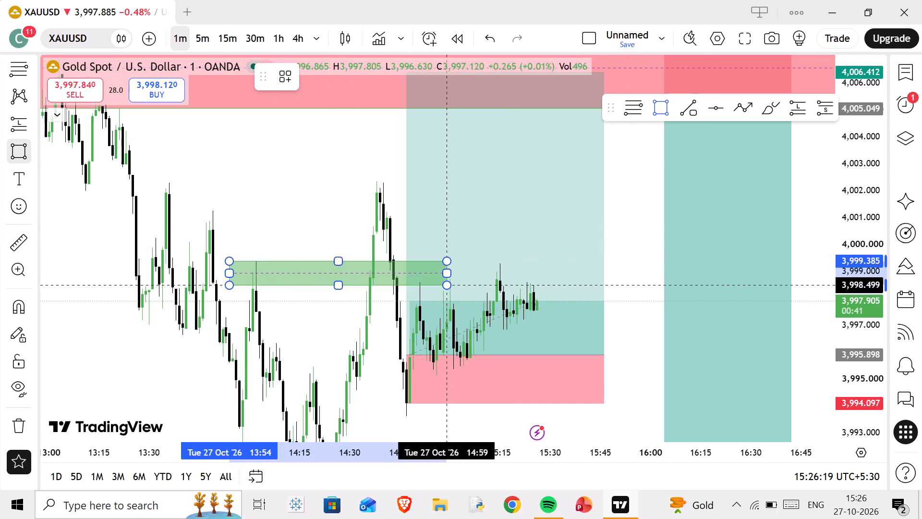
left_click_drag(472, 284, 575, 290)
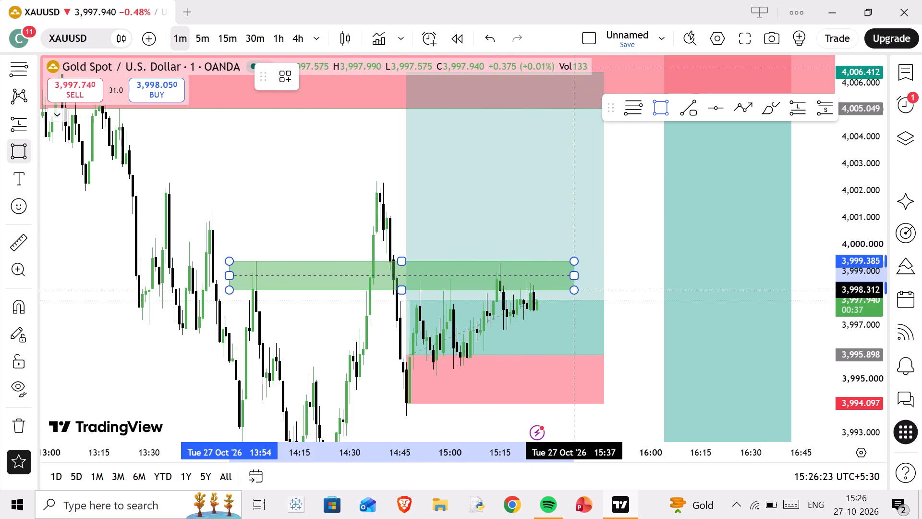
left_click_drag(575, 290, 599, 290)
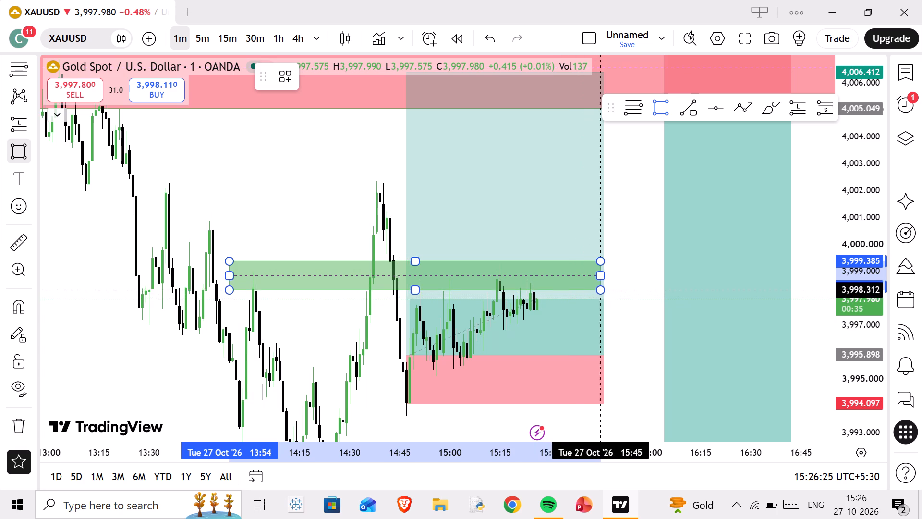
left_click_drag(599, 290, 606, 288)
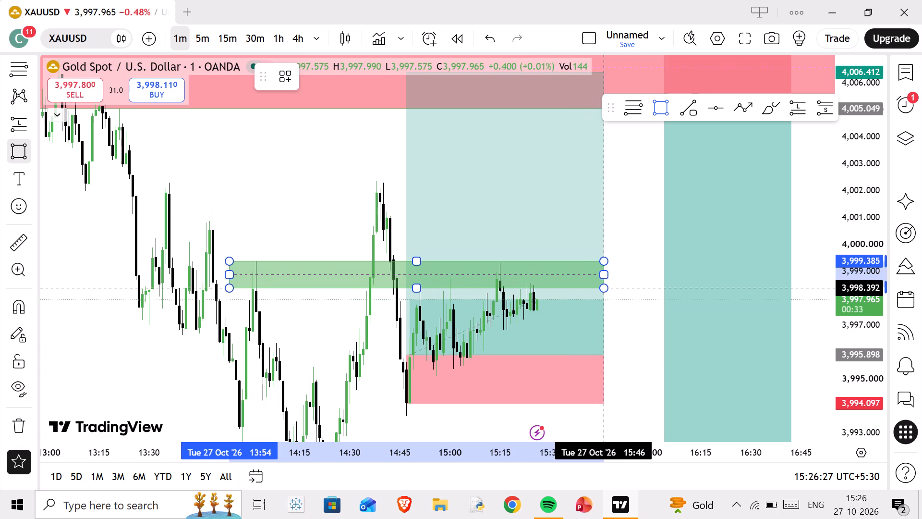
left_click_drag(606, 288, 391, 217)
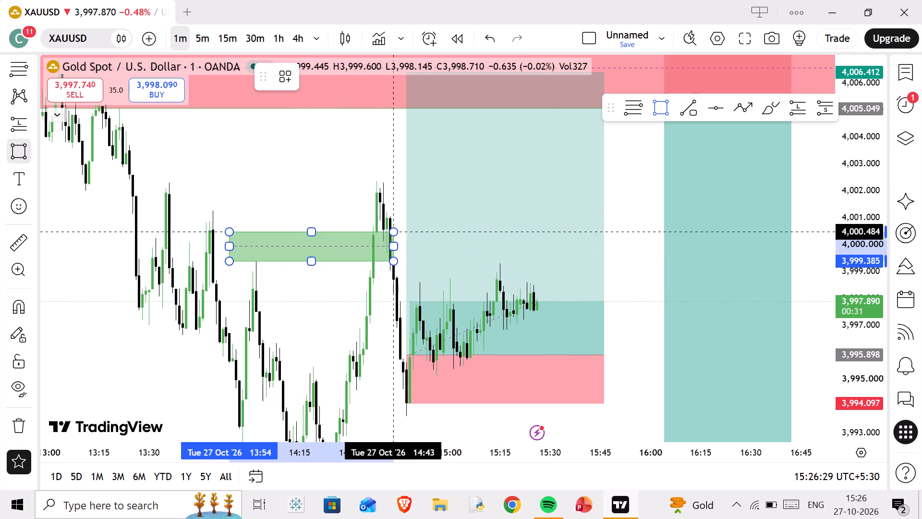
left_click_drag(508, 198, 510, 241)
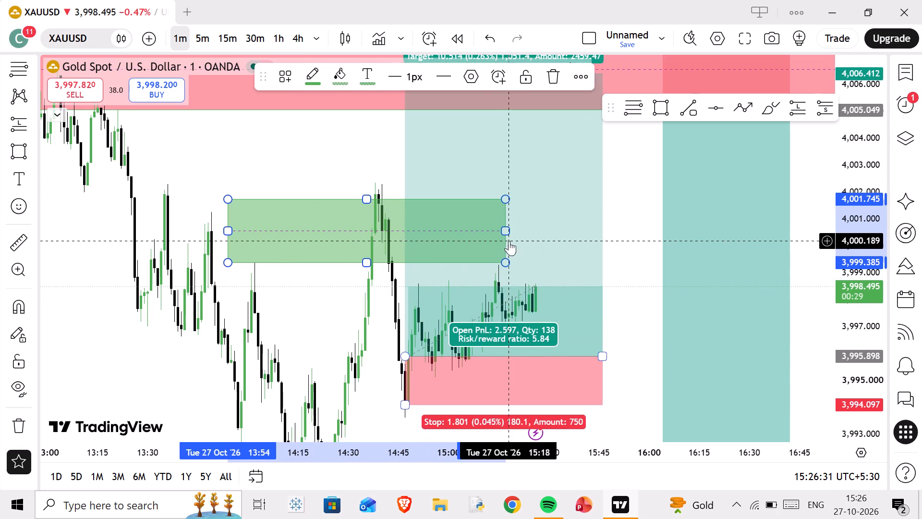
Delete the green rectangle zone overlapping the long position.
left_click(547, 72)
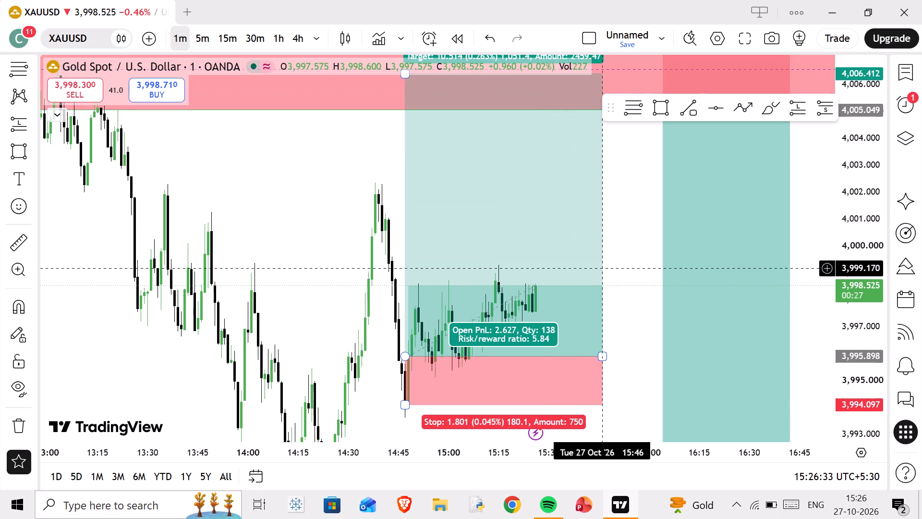
Draw a horizontal trend line at the 15:15 swing high, about 3,999.3, extending to about 16:01.
left_click_drag(619, 304, 608, 267)
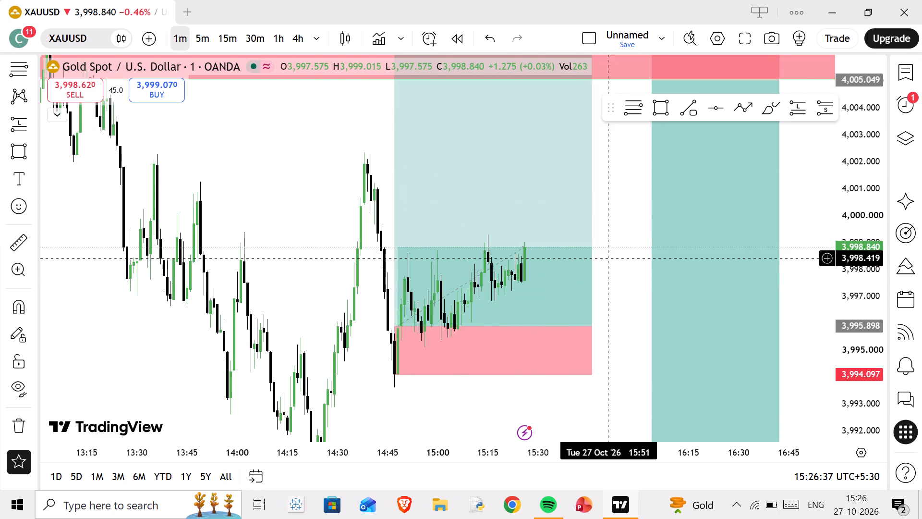
left_click_drag(613, 257, 628, 317)
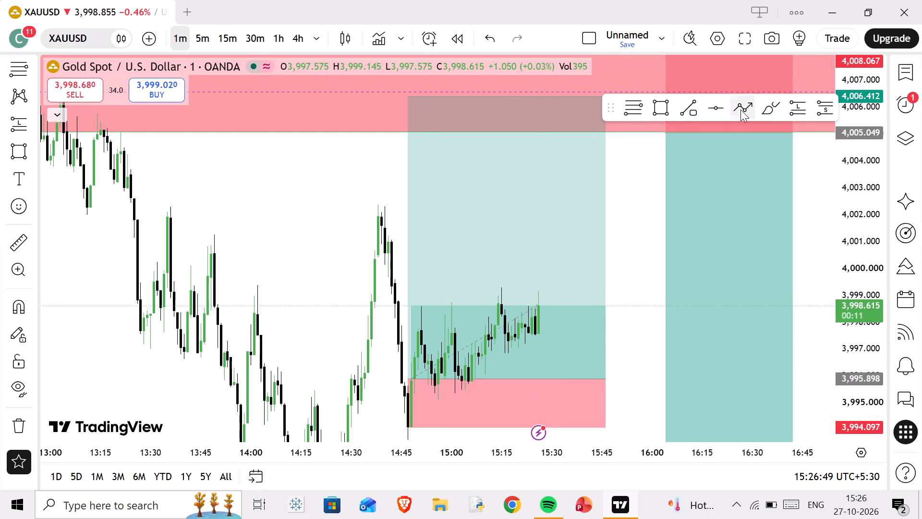
left_click(681, 100)
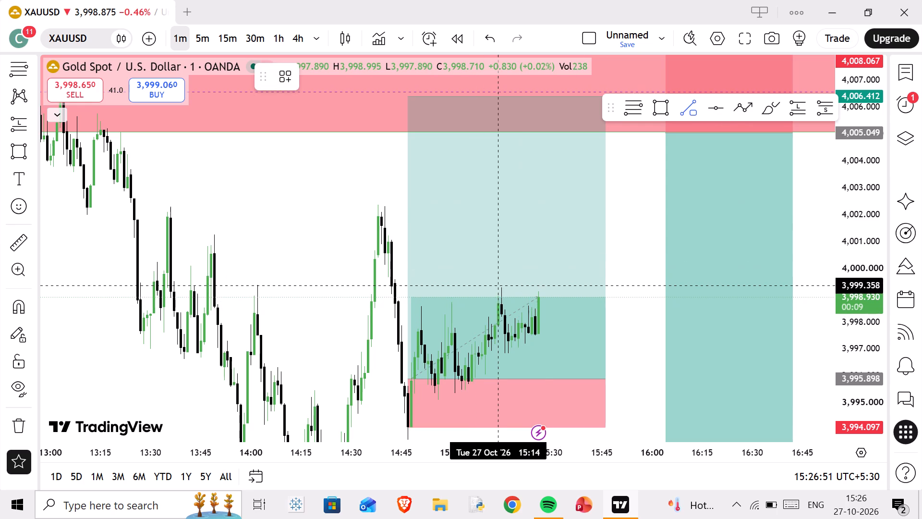
left_click_drag(495, 287, 546, 297)
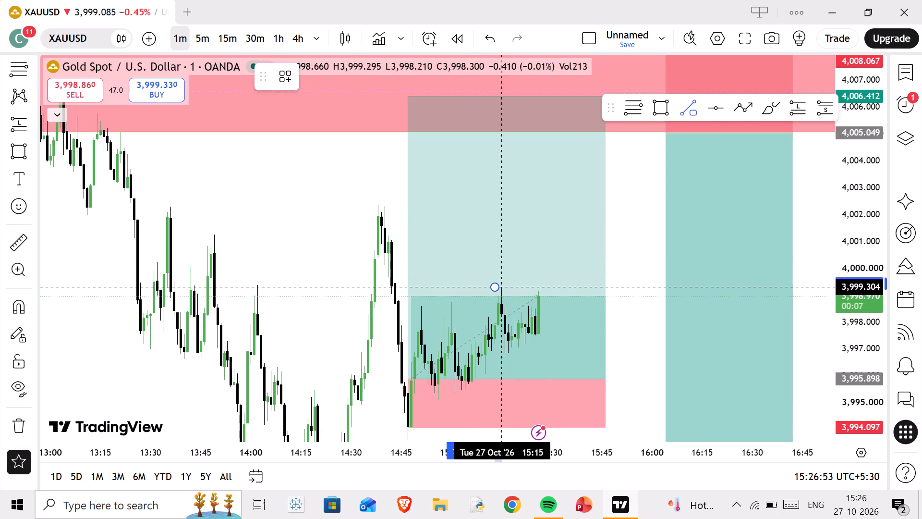
left_click_drag(546, 297, 654, 287)
left_click(654, 287)
left_click(633, 264)
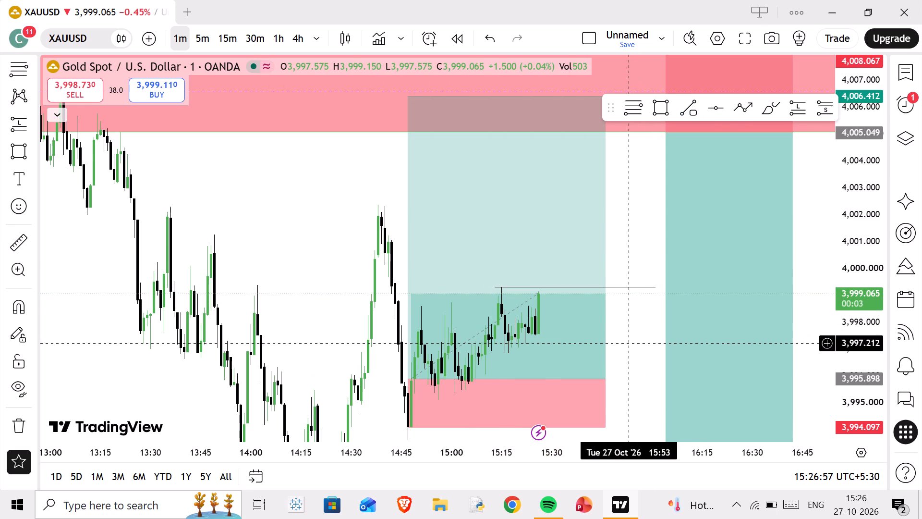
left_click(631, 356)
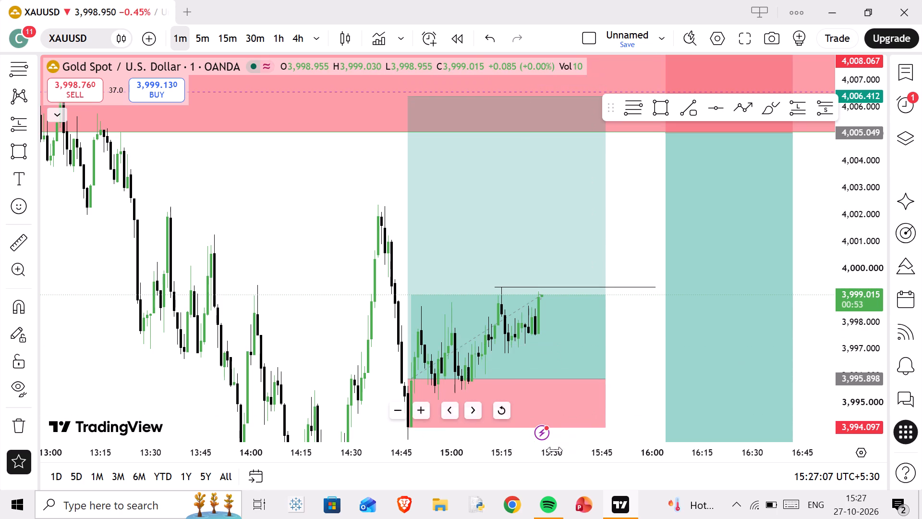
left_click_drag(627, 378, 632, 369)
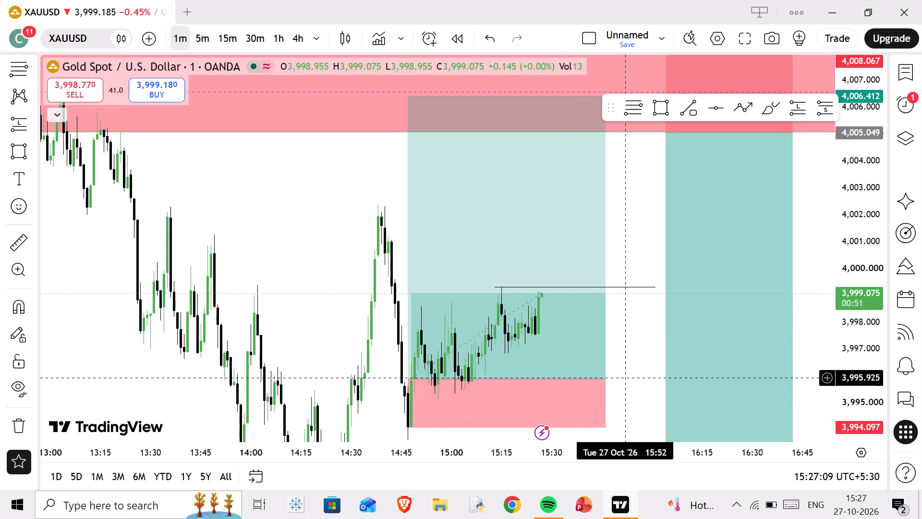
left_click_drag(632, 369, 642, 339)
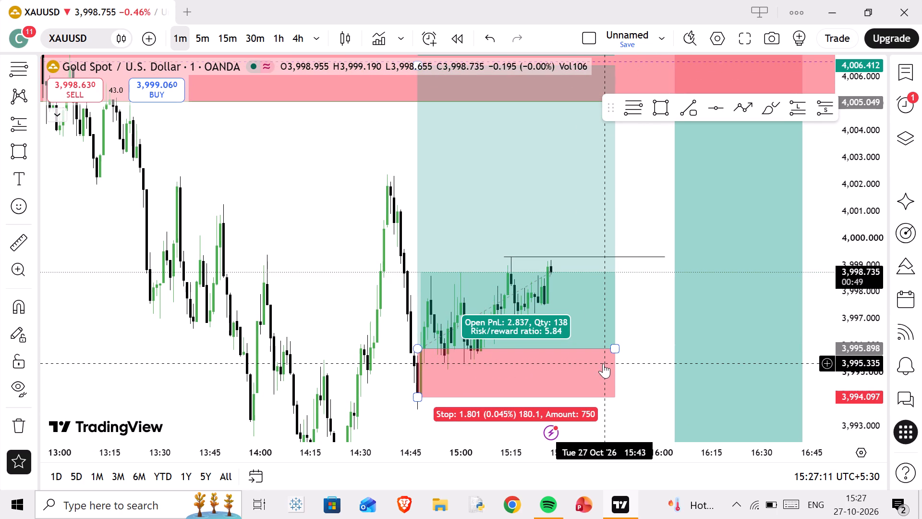
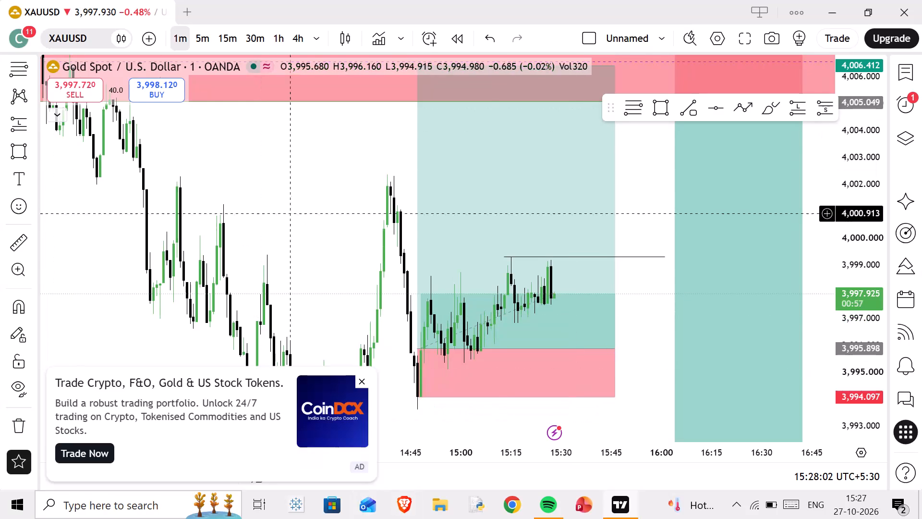
Close the CoinDCX advertisement covering the chart and dismiss the ad-free upgrade offer.
left_click_drag(641, 321, 569, 383)
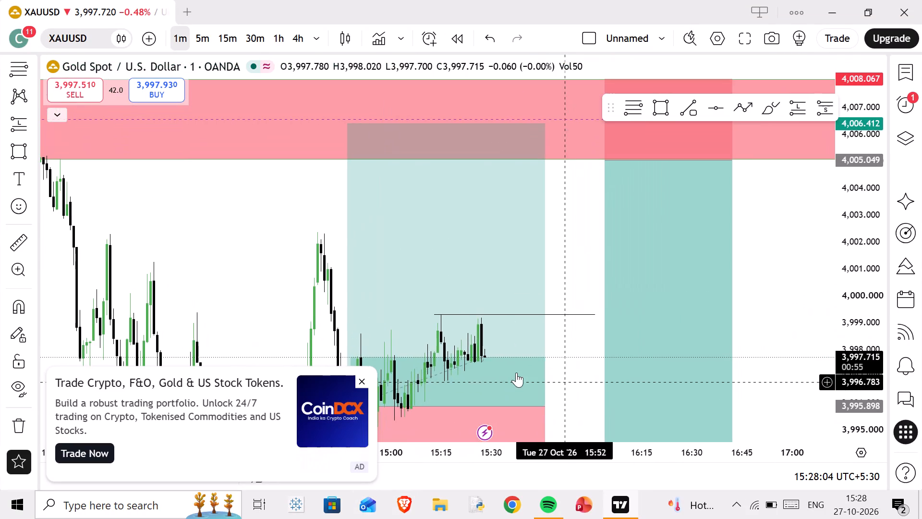
left_click(359, 382)
left_click_drag(237, 344, 233, 312)
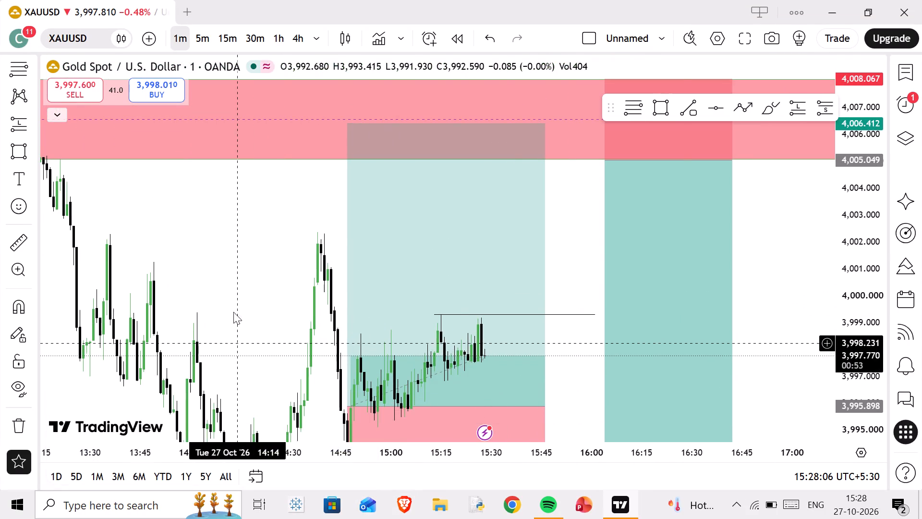
left_click_drag(233, 312, 247, 271)
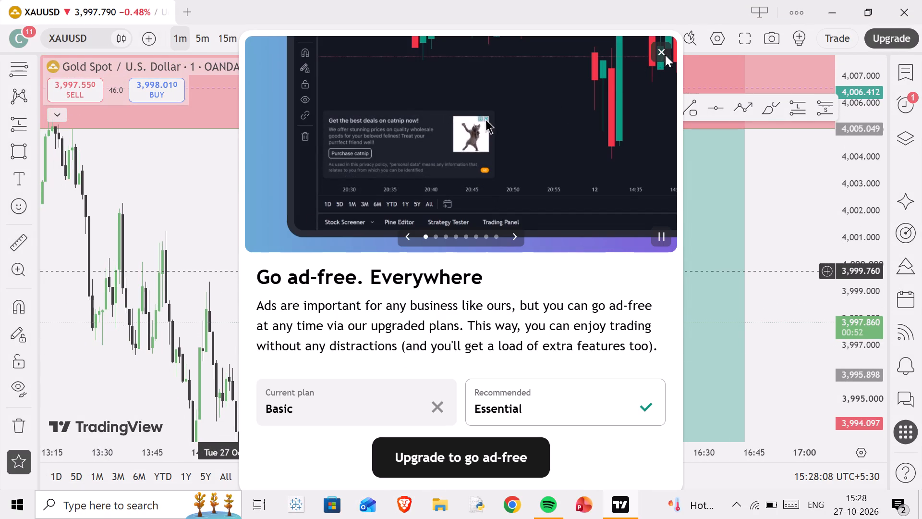
left_click(665, 55)
left_click_drag(574, 368, 573, 349)
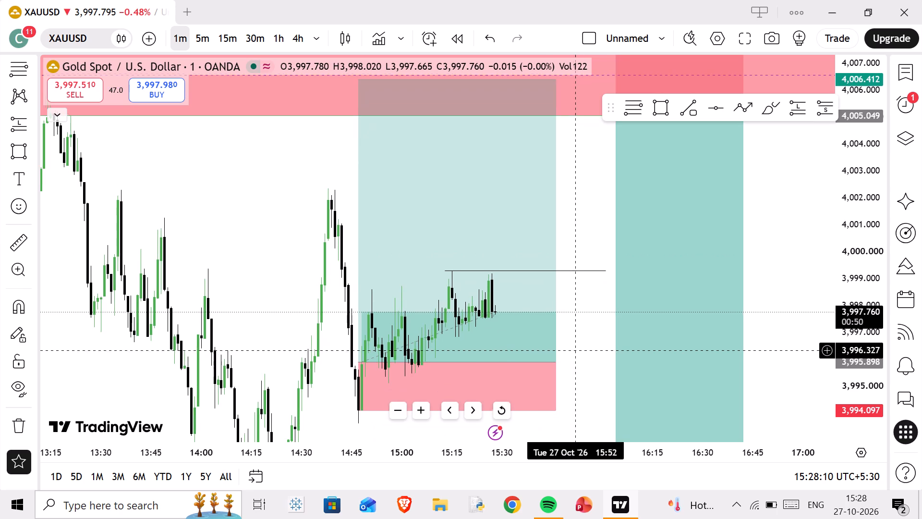
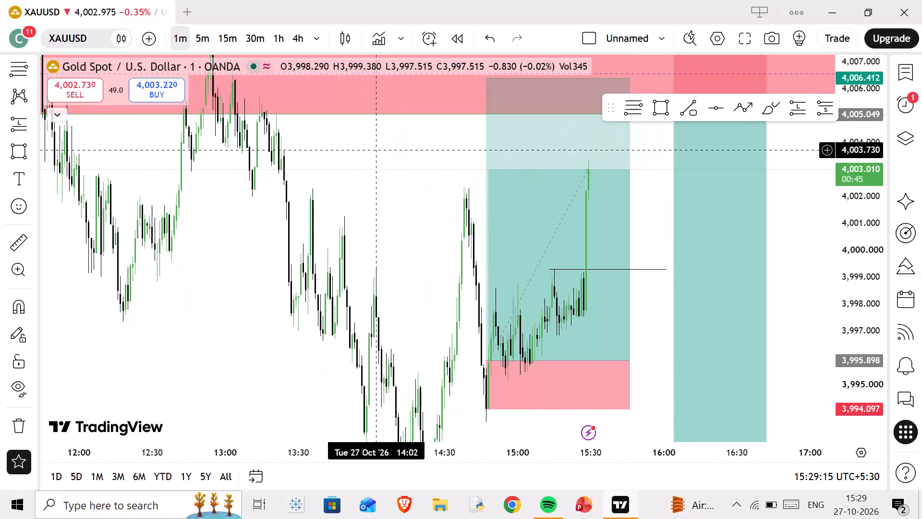
Lower the long position's take-profit level to about 4,006.117, inside the red supply zone.
left_click_drag(416, 235, 395, 164)
scroll(389, 188, "up", 3)
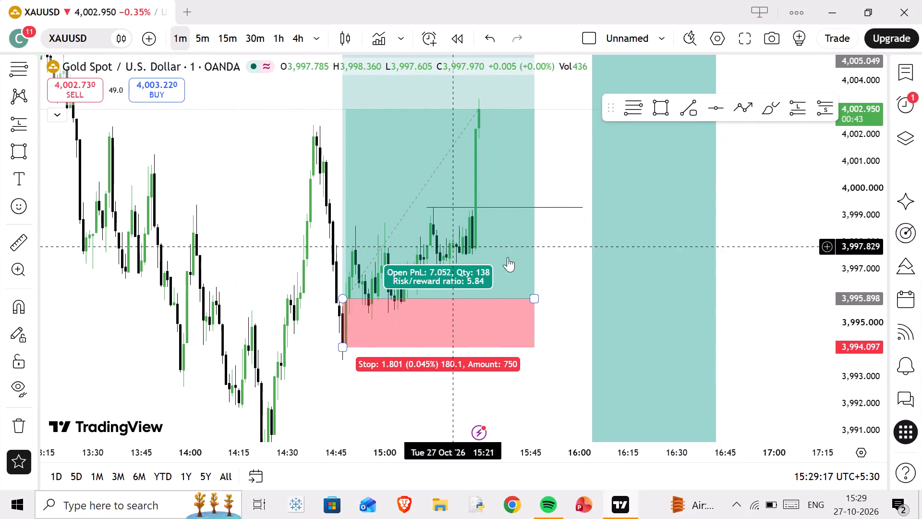
left_click_drag(554, 263, 628, 264)
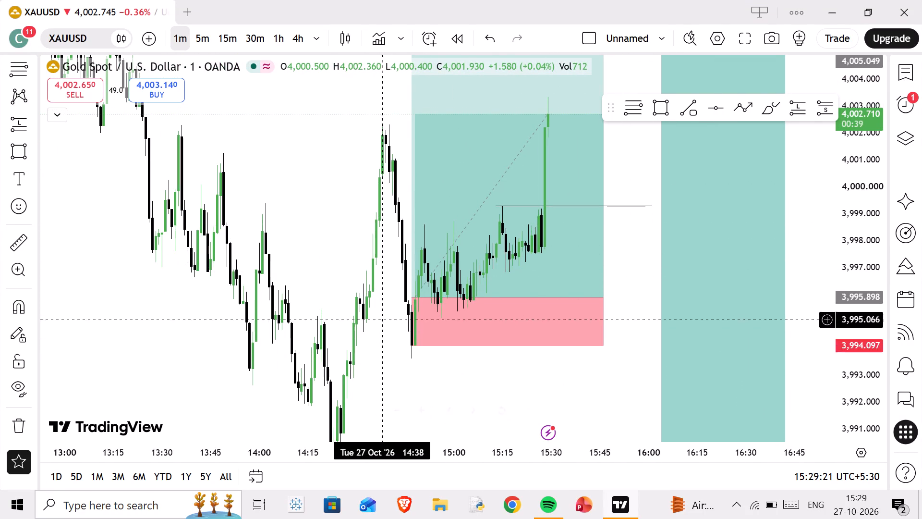
scroll(438, 297, "down", 2)
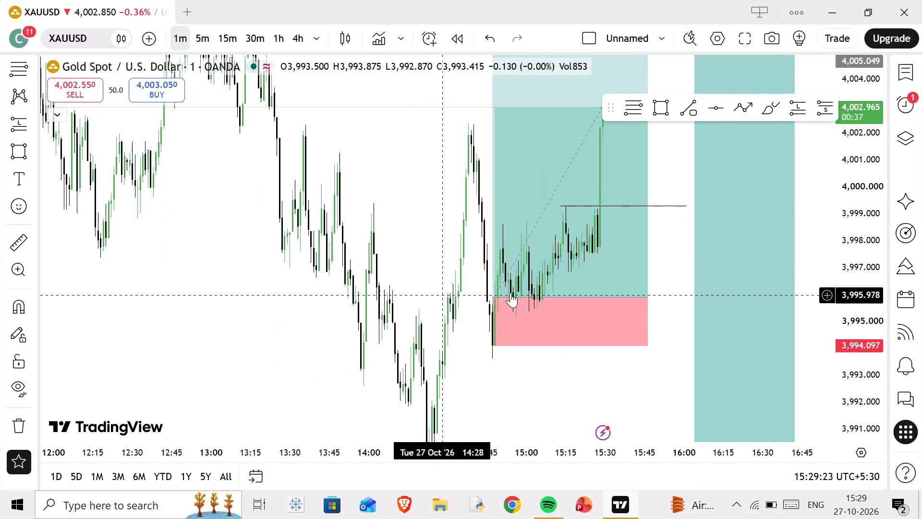
left_click_drag(597, 412, 566, 490)
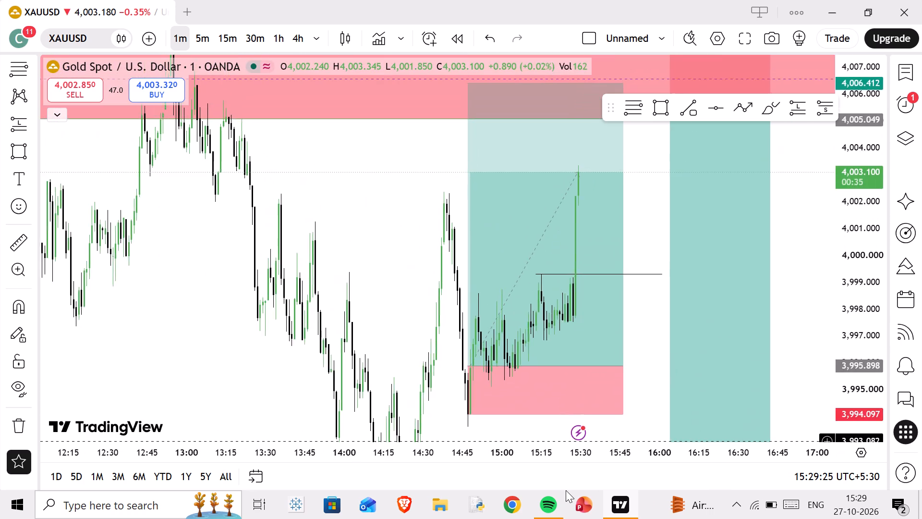
left_click_drag(566, 490, 562, 513)
scroll(611, 442, "up", 3)
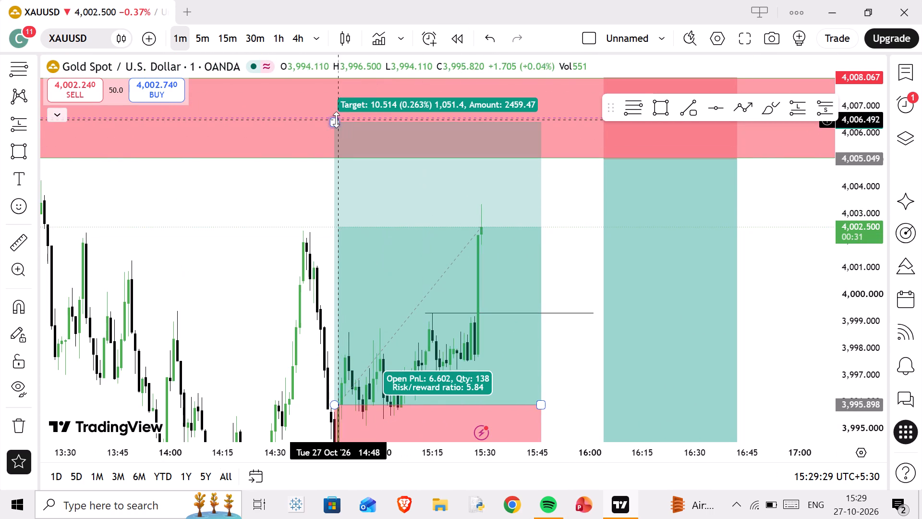
left_click_drag(336, 120, 338, 208)
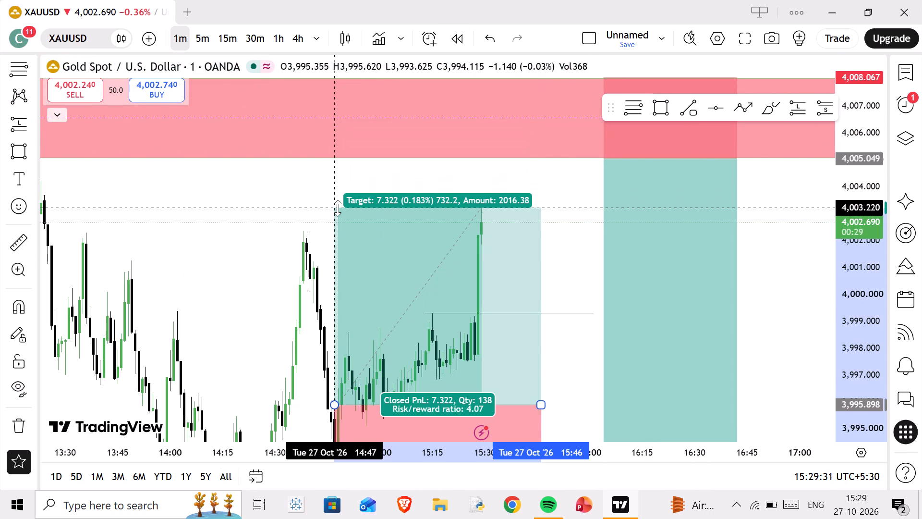
left_click_drag(338, 208, 364, 130)
left_click(287, 197)
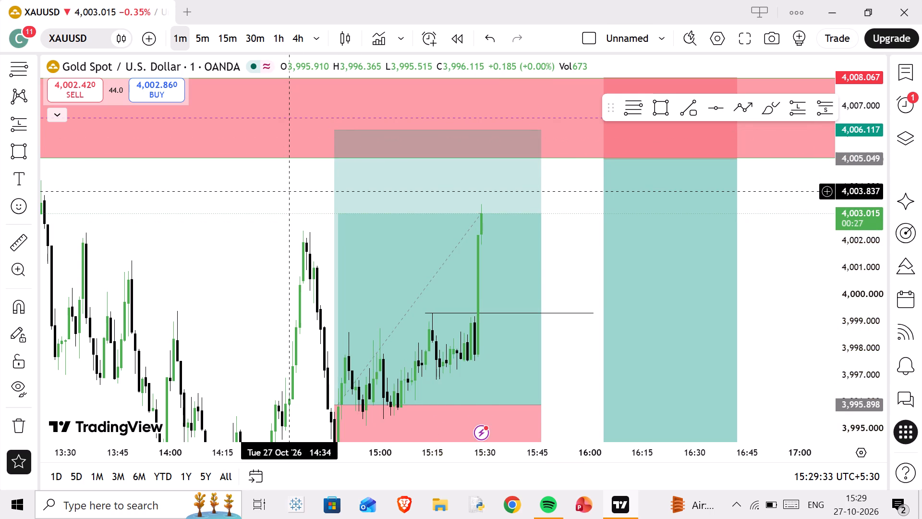
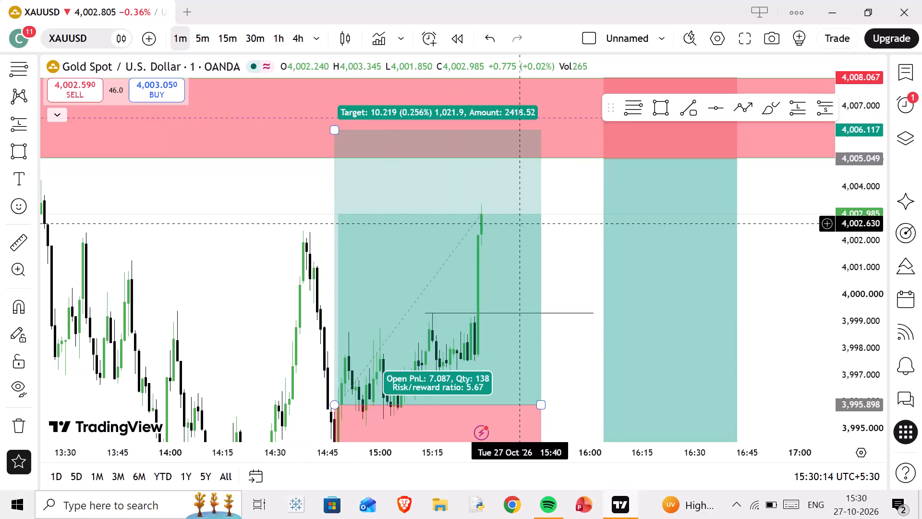
Move the black horizontal line up to the swing high just before 14:45, at about 4,002.388, and extend its later end to 15:52.
left_click_drag(548, 314, 412, 223)
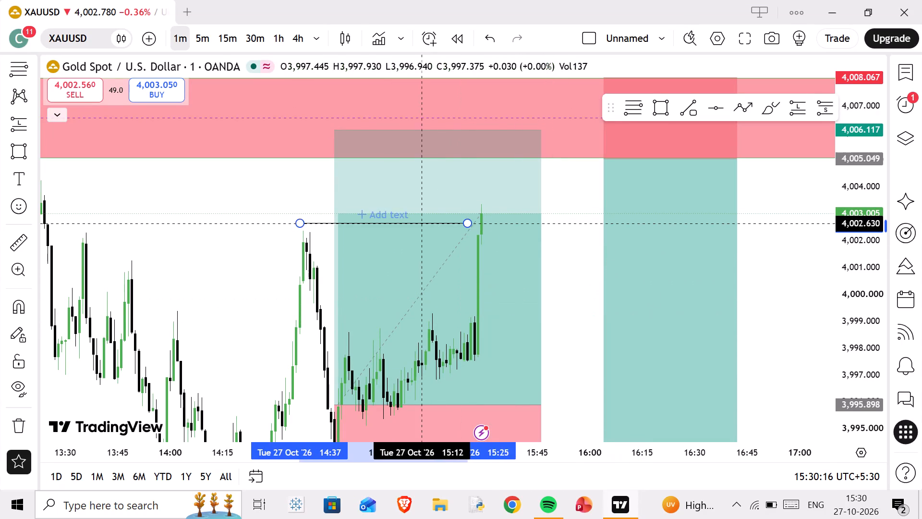
left_click_drag(412, 223, 404, 232)
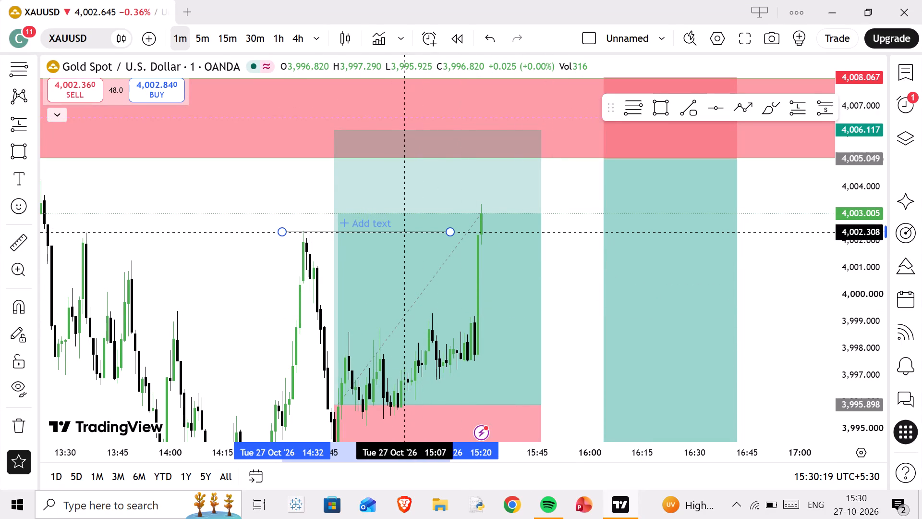
left_click_drag(404, 232, 404, 231)
left_click_drag(446, 229, 450, 229)
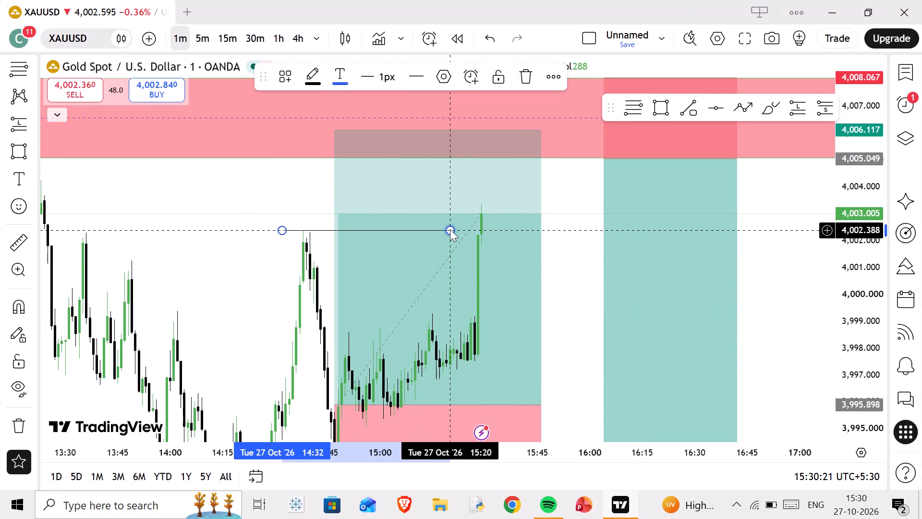
left_click_drag(450, 229, 562, 228)
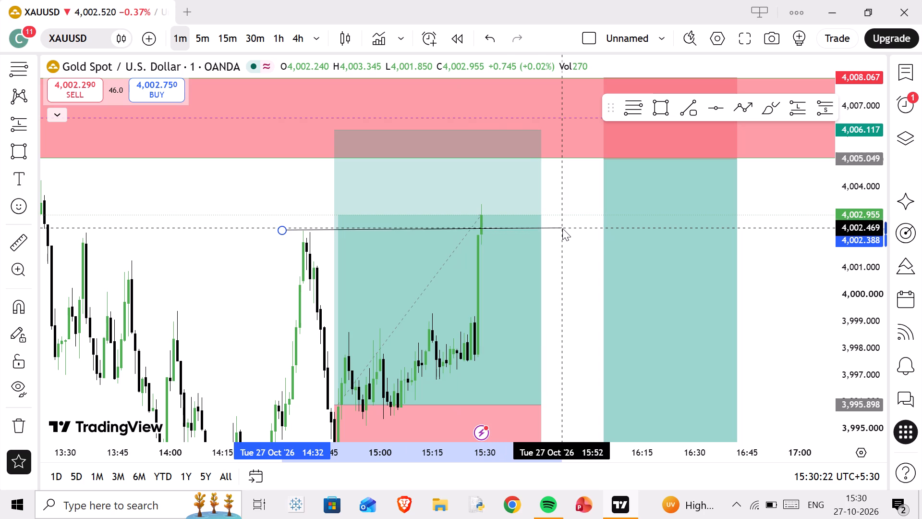
left_click_drag(562, 228, 563, 230)
left_click(563, 230)
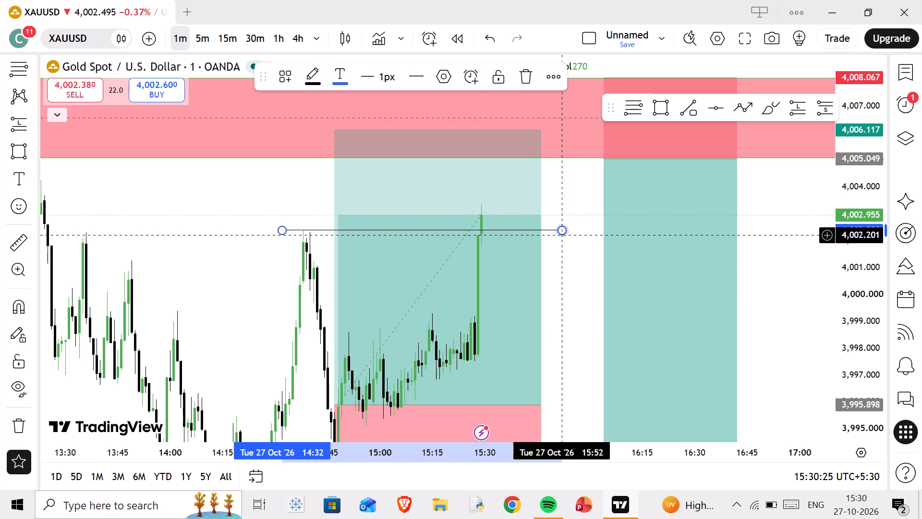
left_click(557, 267)
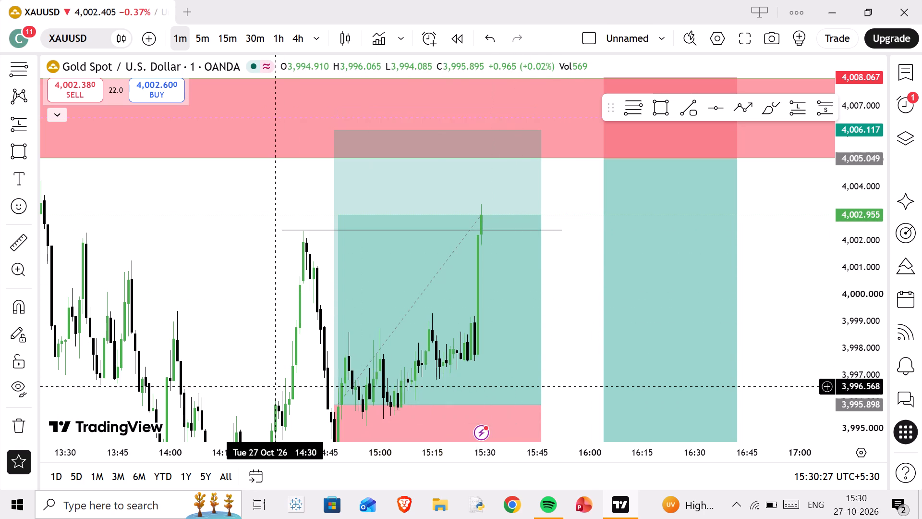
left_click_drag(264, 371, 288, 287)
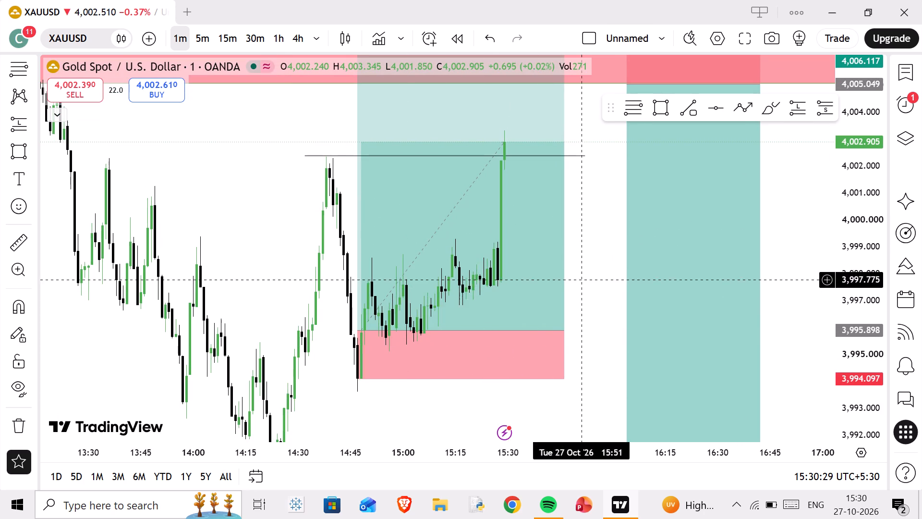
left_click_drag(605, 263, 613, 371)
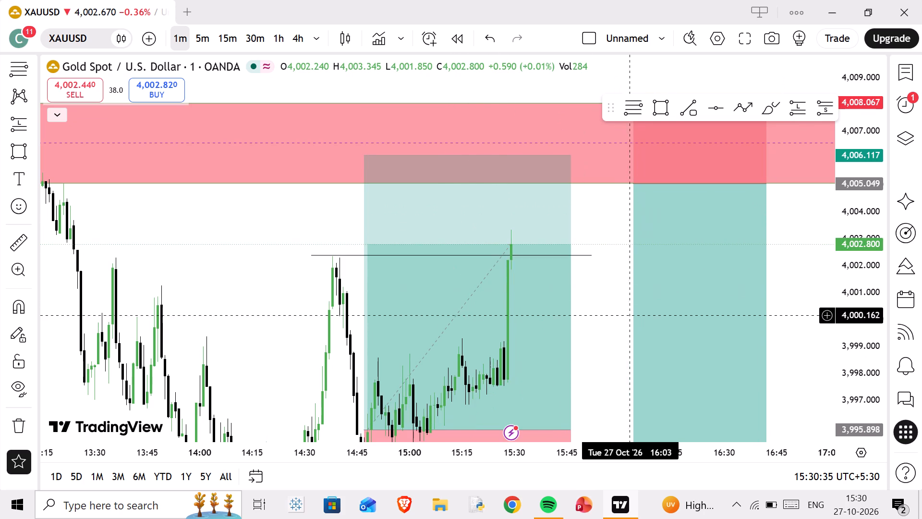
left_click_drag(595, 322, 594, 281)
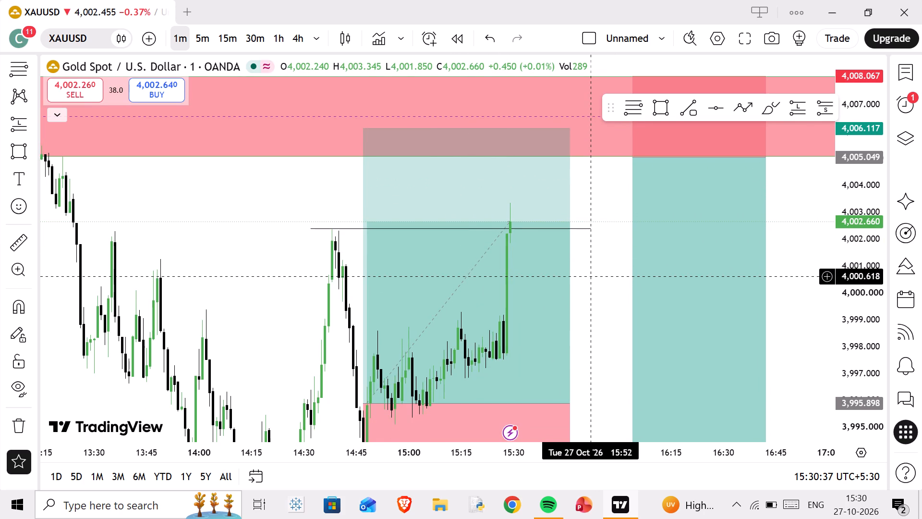
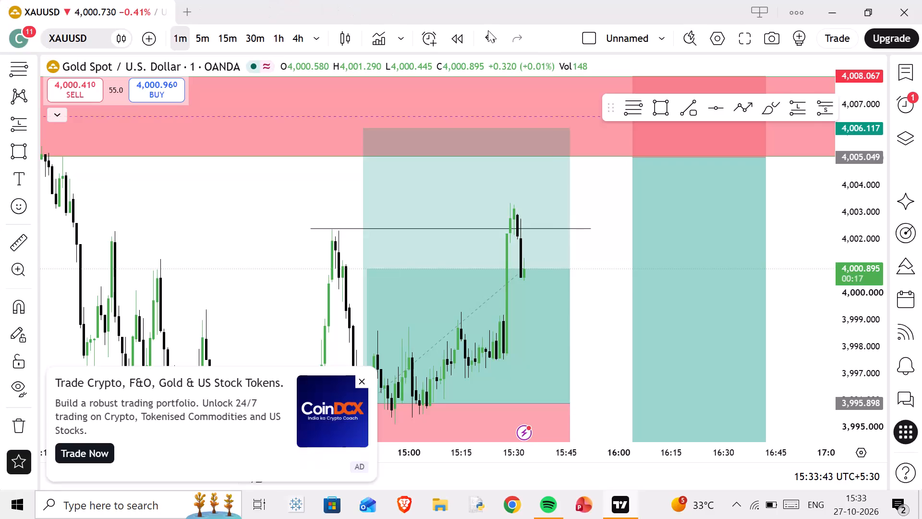
Draw a Fibonacci retracement over the latest rally, from about 3,997.668 at 15:20 up to about 4,003.381 at 15:42.
left_click(641, 102)
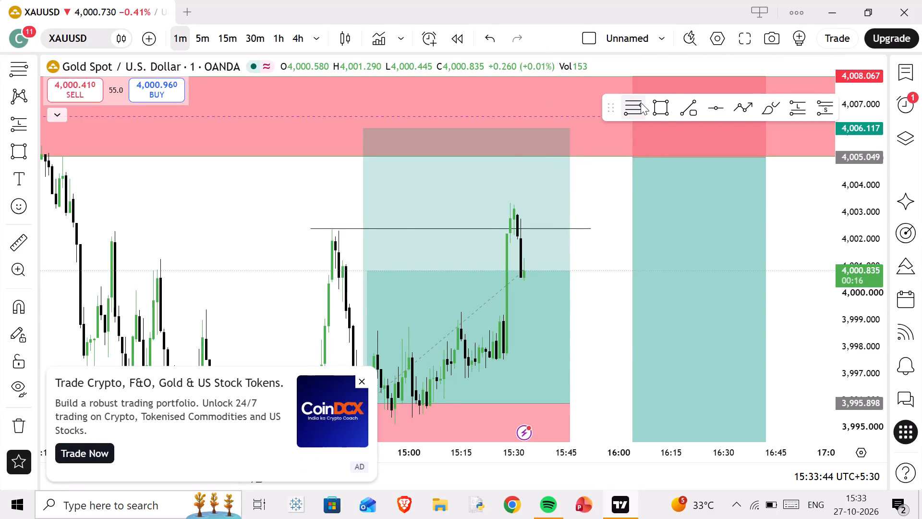
left_click_drag(479, 356, 486, 346)
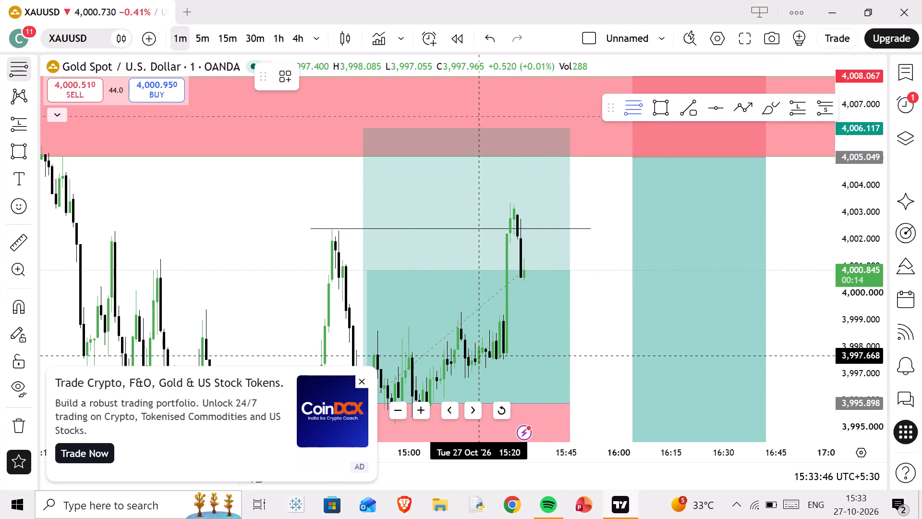
left_click_drag(486, 346, 556, 202)
left_click(556, 202)
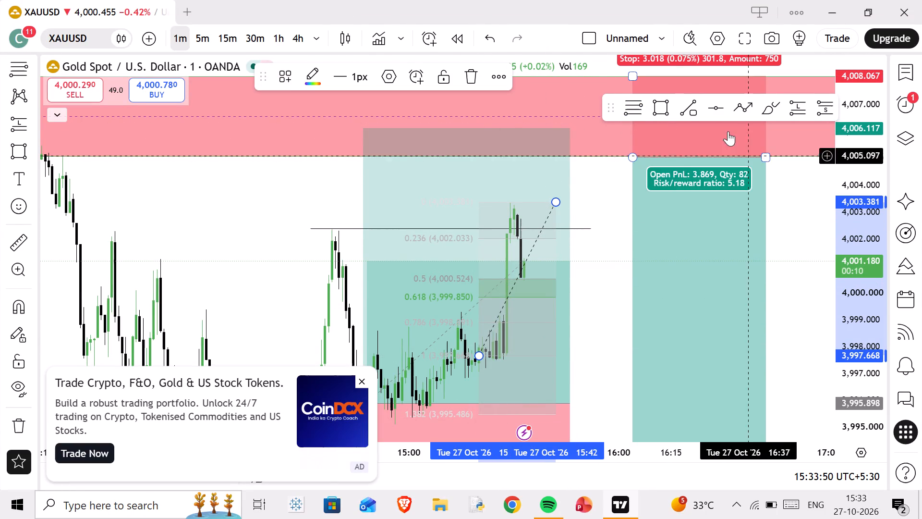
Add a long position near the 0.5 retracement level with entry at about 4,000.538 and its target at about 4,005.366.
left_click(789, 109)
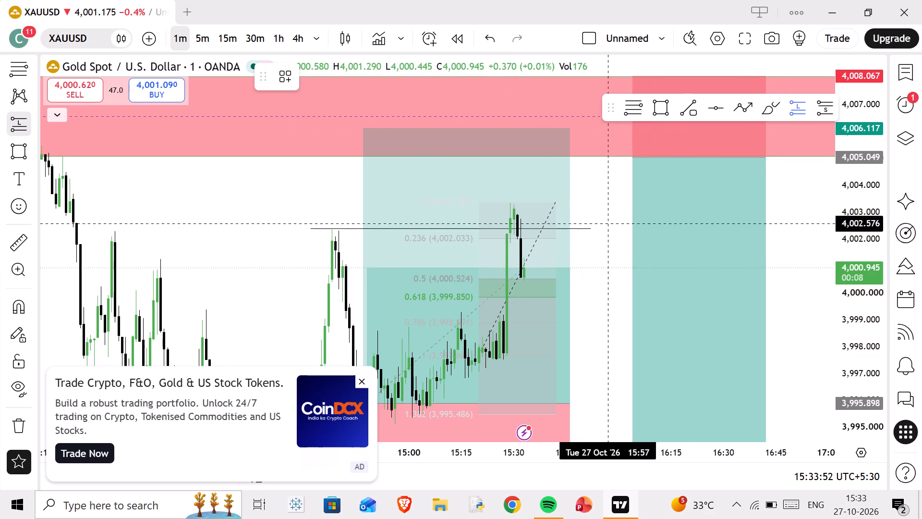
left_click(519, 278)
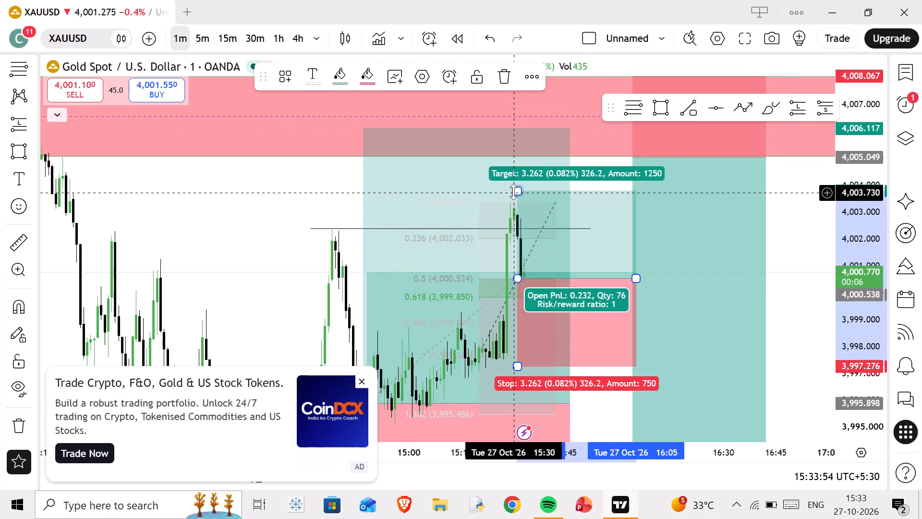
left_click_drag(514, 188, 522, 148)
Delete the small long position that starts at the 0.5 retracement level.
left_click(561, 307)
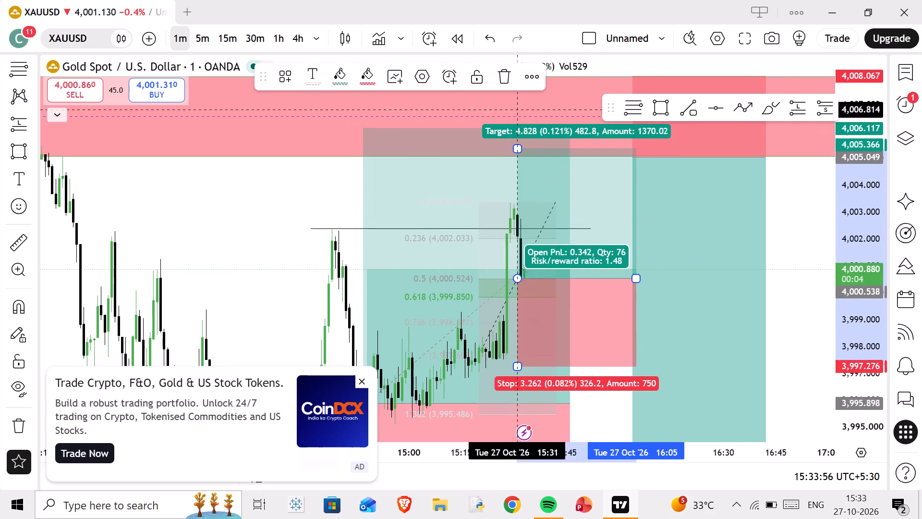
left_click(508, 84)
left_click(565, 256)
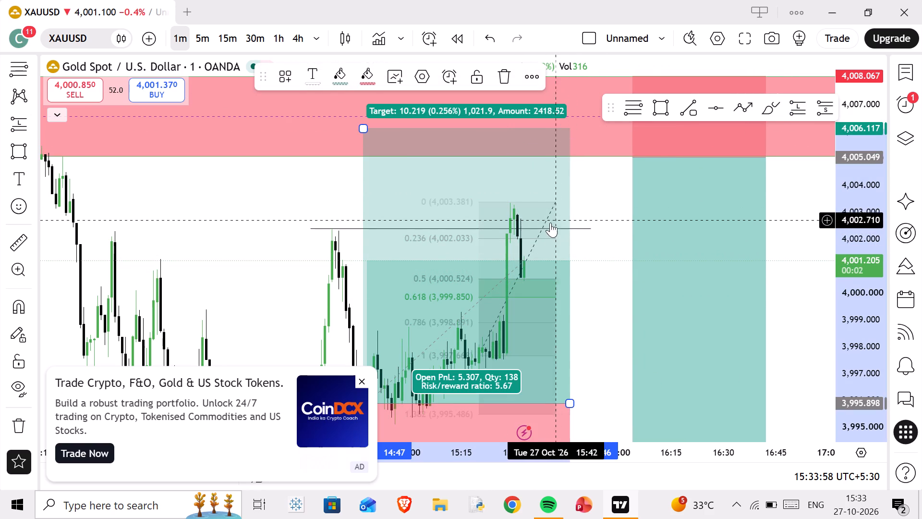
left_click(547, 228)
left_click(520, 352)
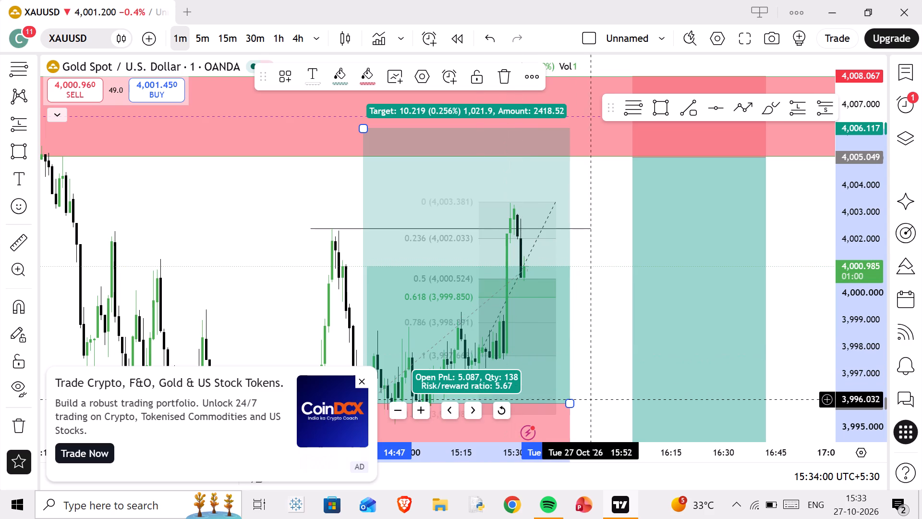
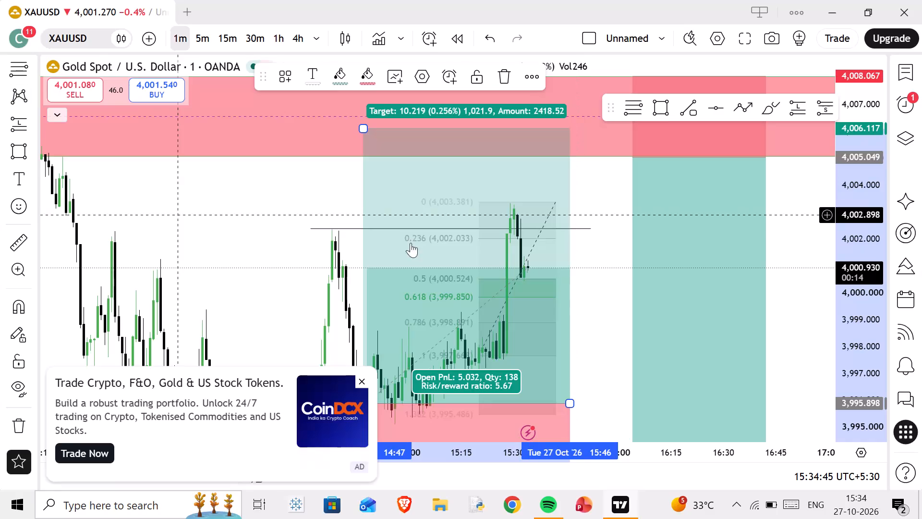
Delete the Fibonacci retracement drawn over the latest rally.
left_click(502, 210)
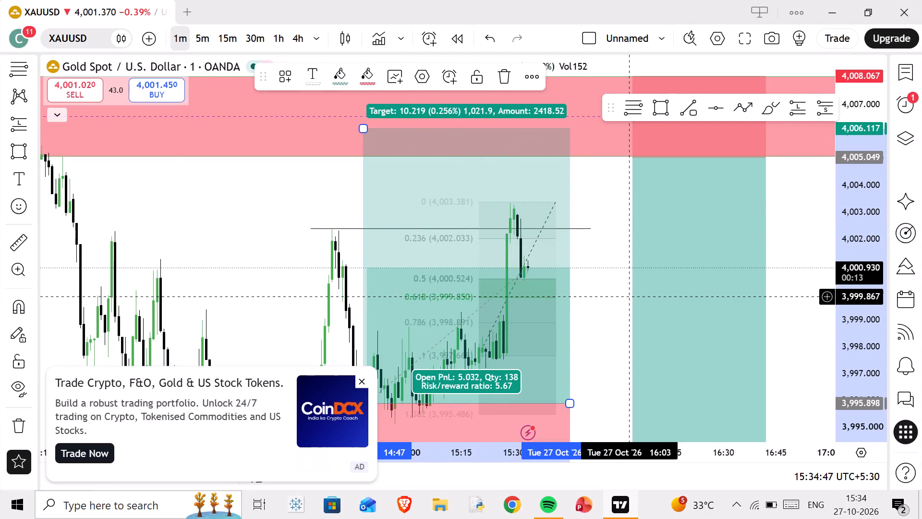
left_click(612, 304)
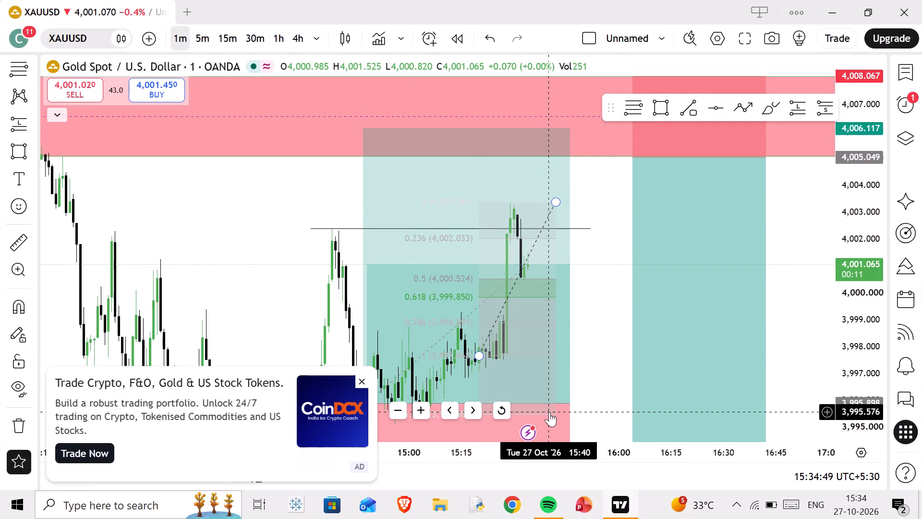
left_click(549, 412)
left_click(482, 84)
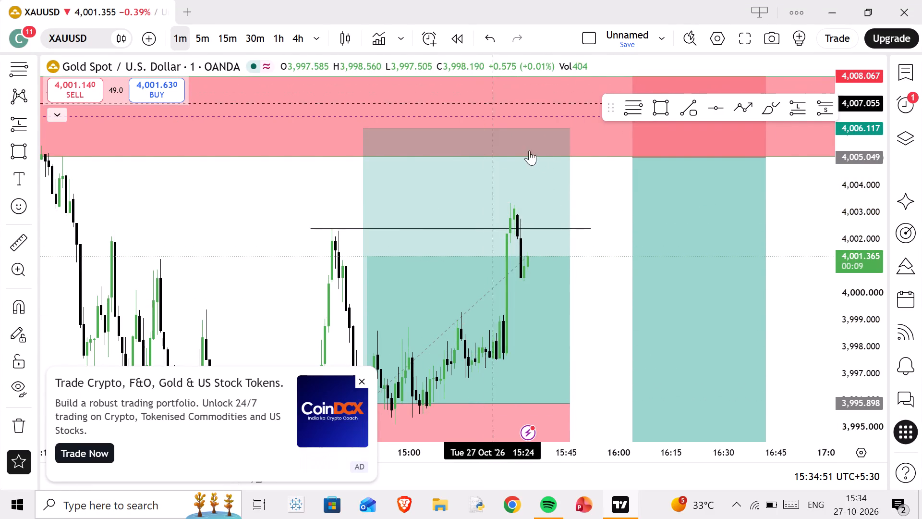
Close the advertisement covering the chart and review the list of XAUUSD price alerts.
left_click_drag(597, 284, 604, 281)
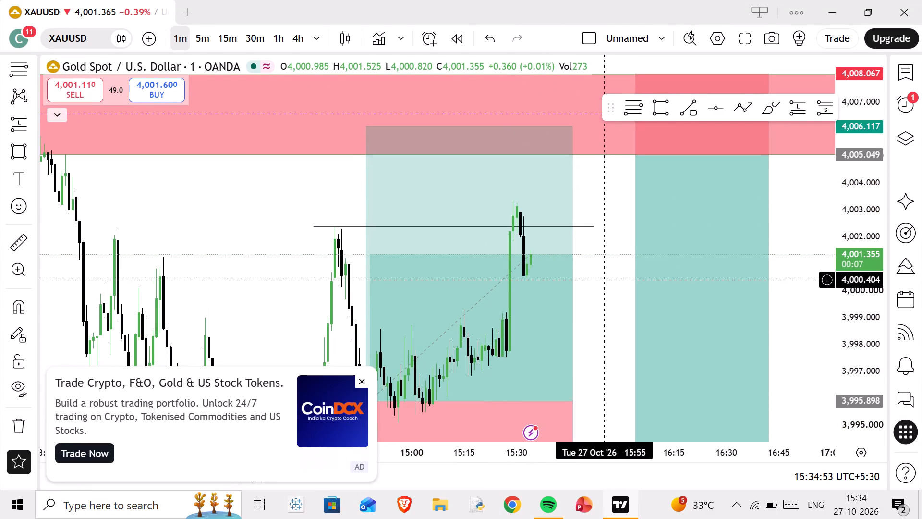
scroll(604, 281, "up", 1)
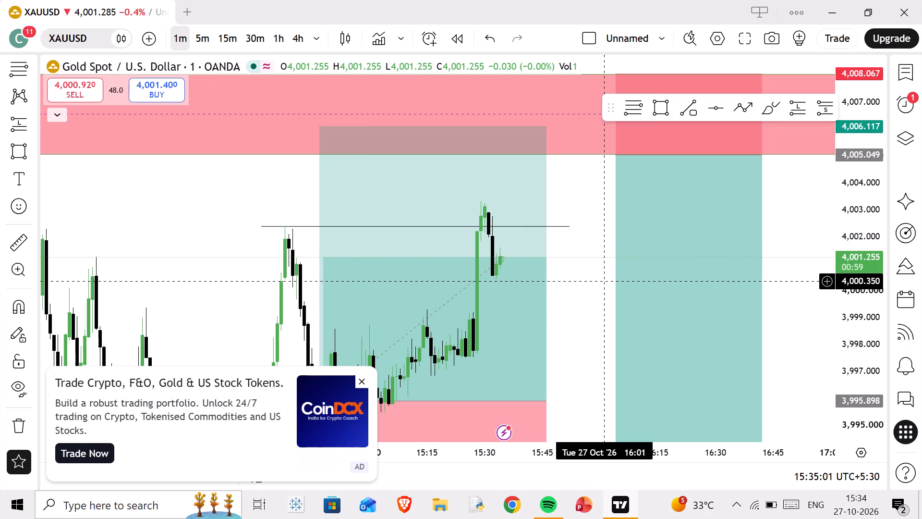
left_click(360, 380)
left_click(901, 99)
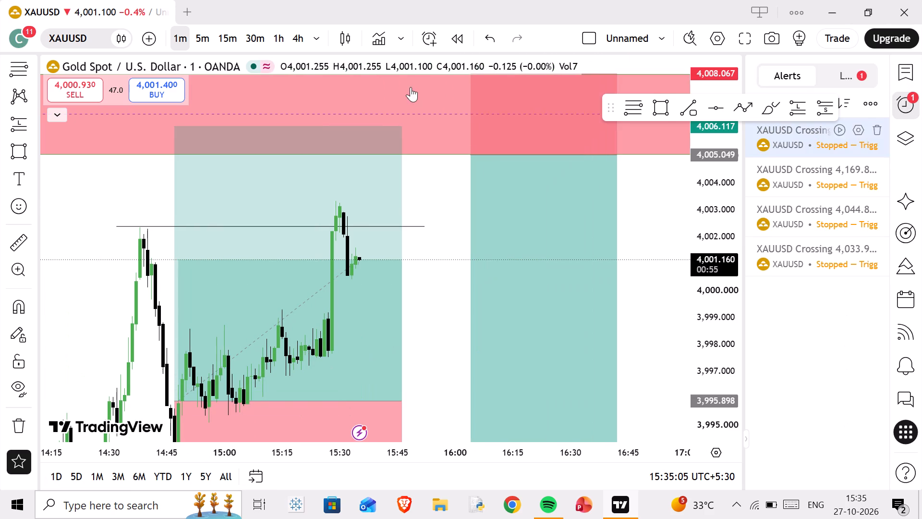
scroll(775, 258, "down", 1)
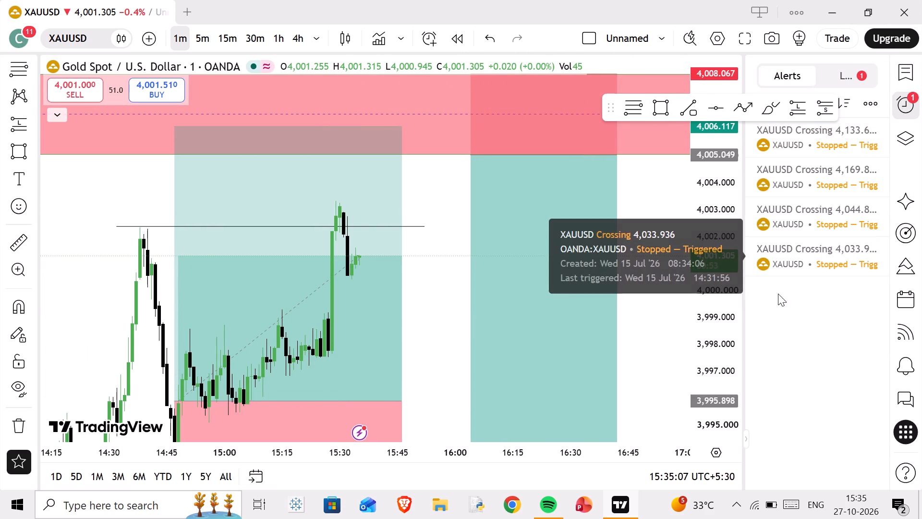
left_click(789, 320)
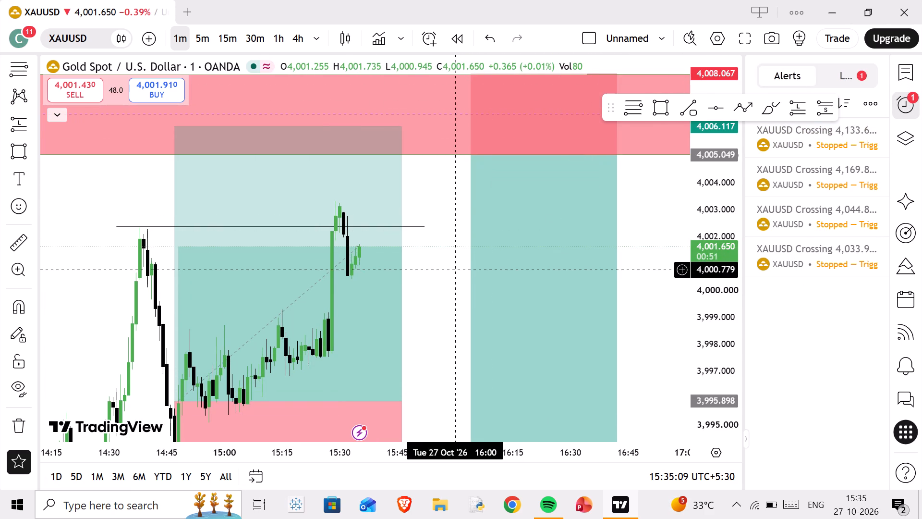
left_click(456, 270)
Open GBPUSD from the watchlist on the 15-minute timeframe with the chart view reset.
left_click(906, 78)
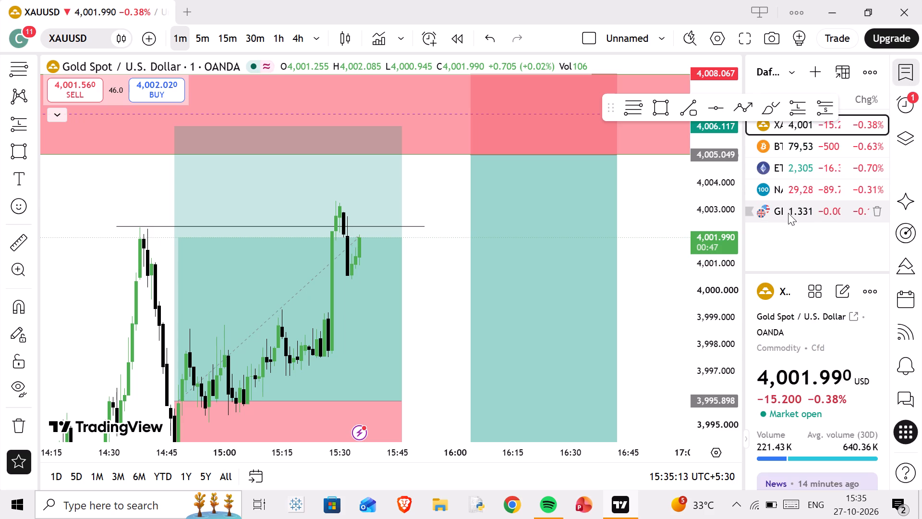
left_click(788, 213)
scroll(449, 282, "down", 5)
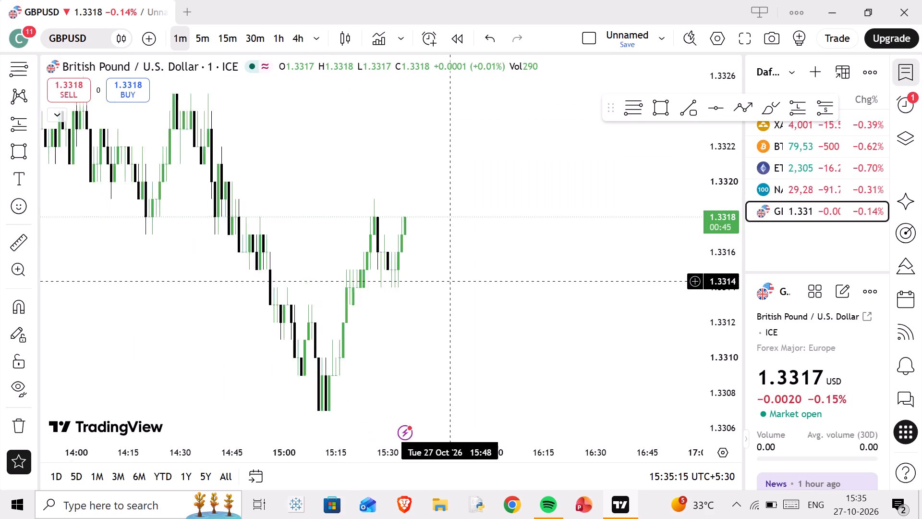
scroll(450, 284, "down", 10)
left_click(196, 48)
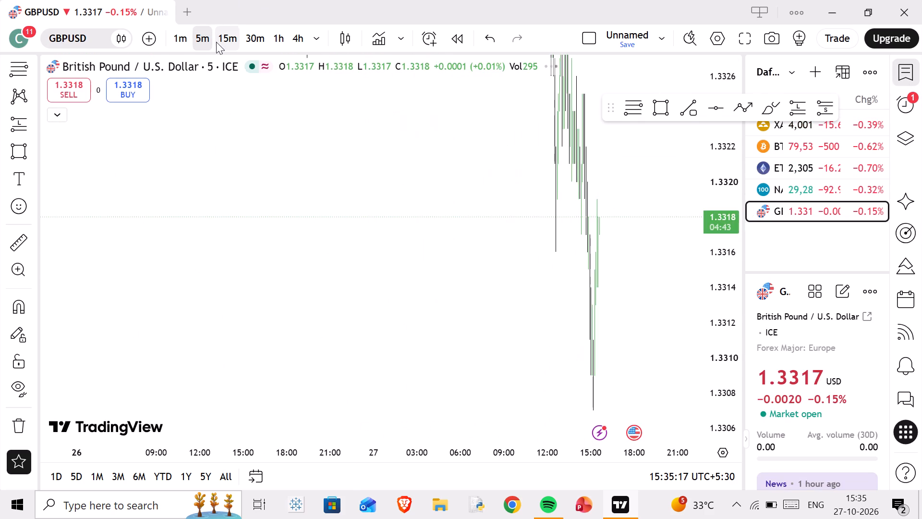
left_click(216, 42)
right_click(509, 202)
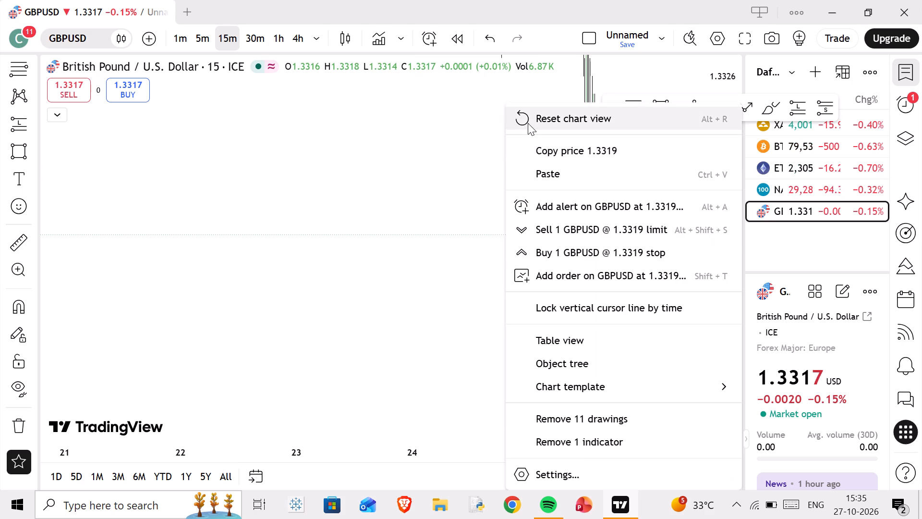
left_click(528, 123)
Extend the latest GBPUSD short position to 27 Oct 04:45 and lower its target to 1.3342.
scroll(731, 251, "up", 3)
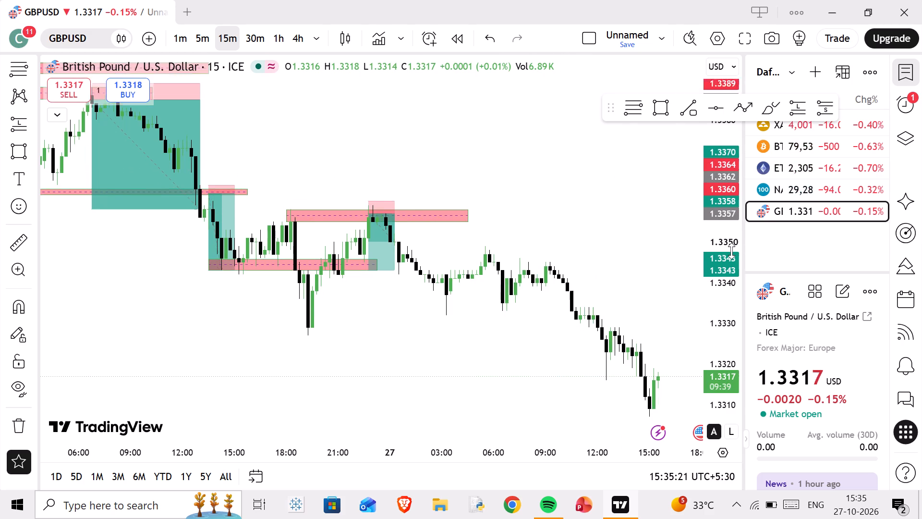
scroll(731, 251, "up", 15)
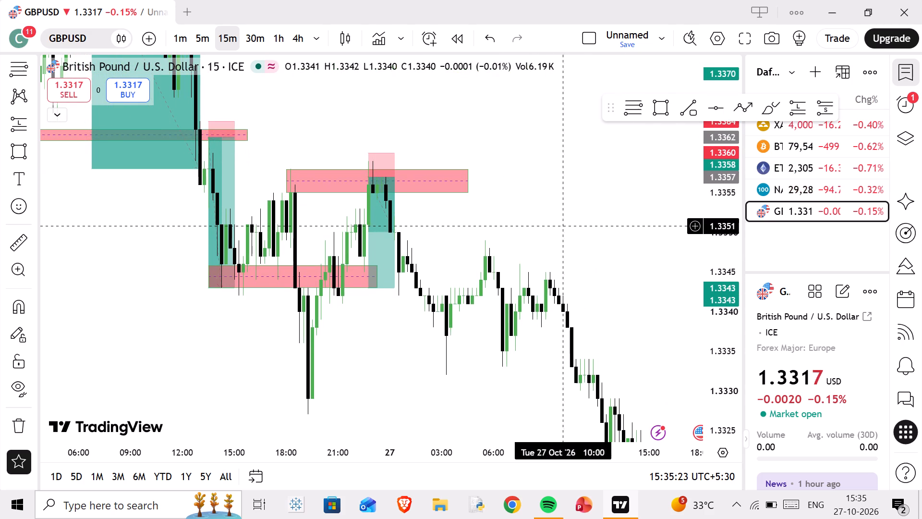
left_click_drag(535, 234, 629, 220)
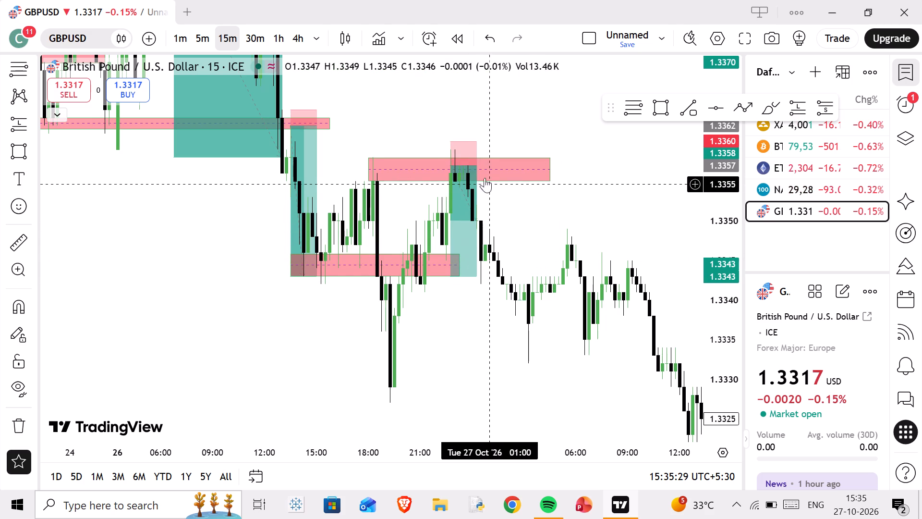
left_click_drag(482, 166, 554, 171)
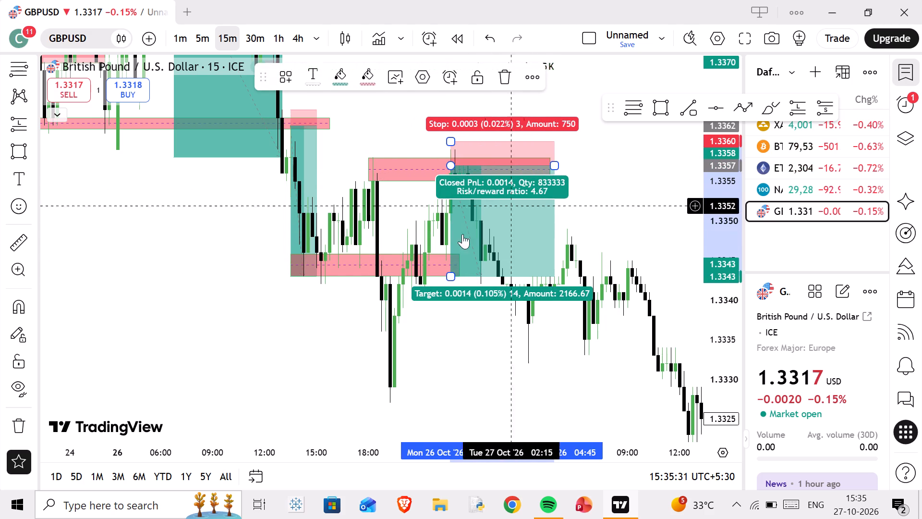
left_click_drag(449, 276, 451, 286)
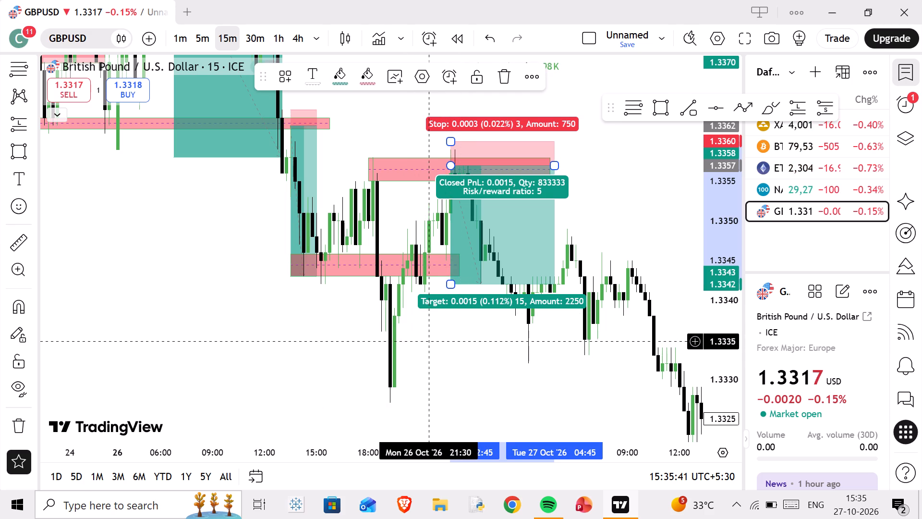
Examine GBPUSD price action following the short position, and the NASDAQ 15-minute chart.
scroll(457, 321, "down", 1)
left_click_drag(622, 234, 582, 221)
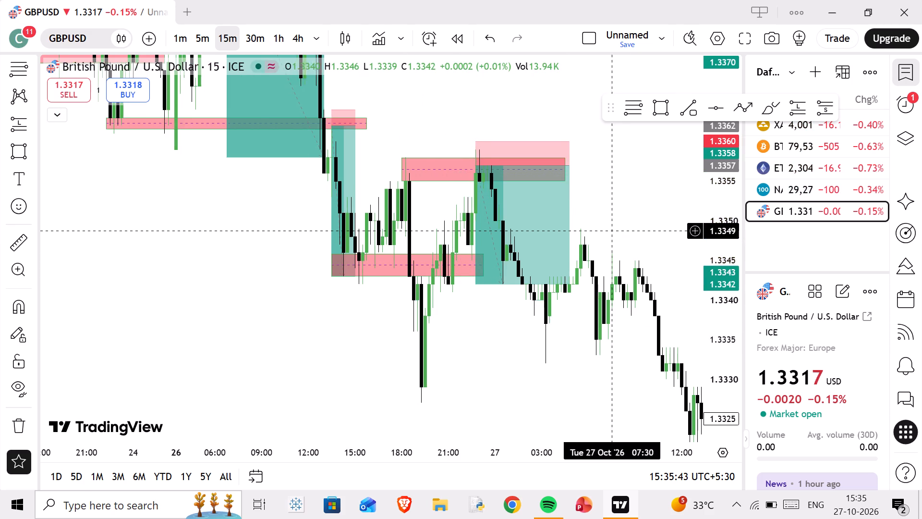
left_click_drag(582, 221, 566, 202)
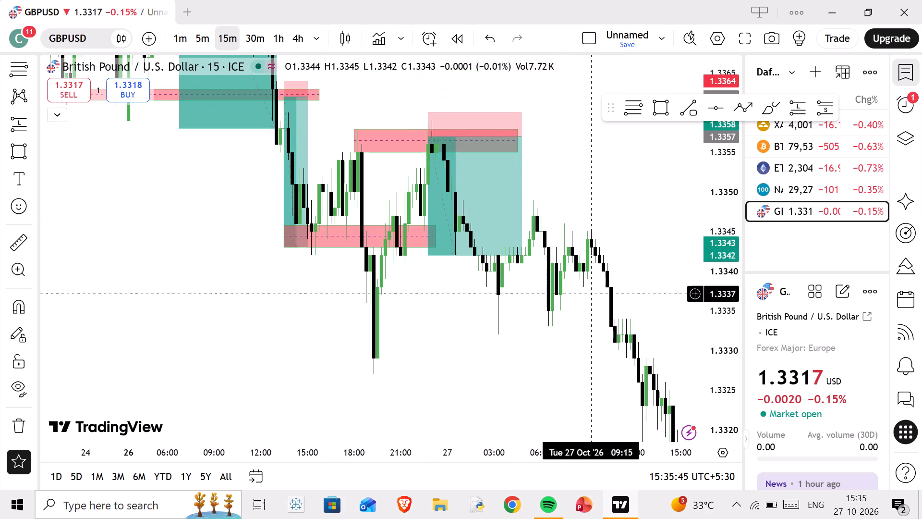
left_click(778, 186)
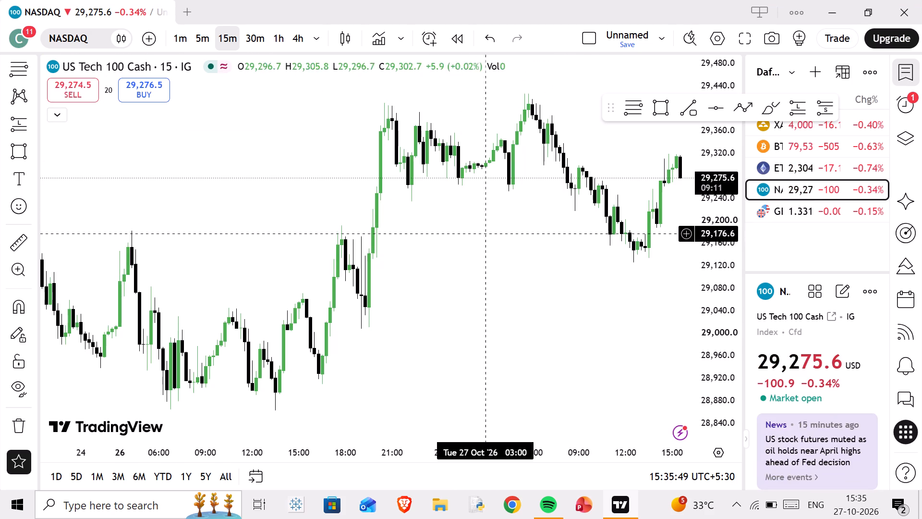
Return to the XAUUSD 15-minute chart and delete the horizontal line marking the broken swing high near 4,002.4.
left_click(796, 131)
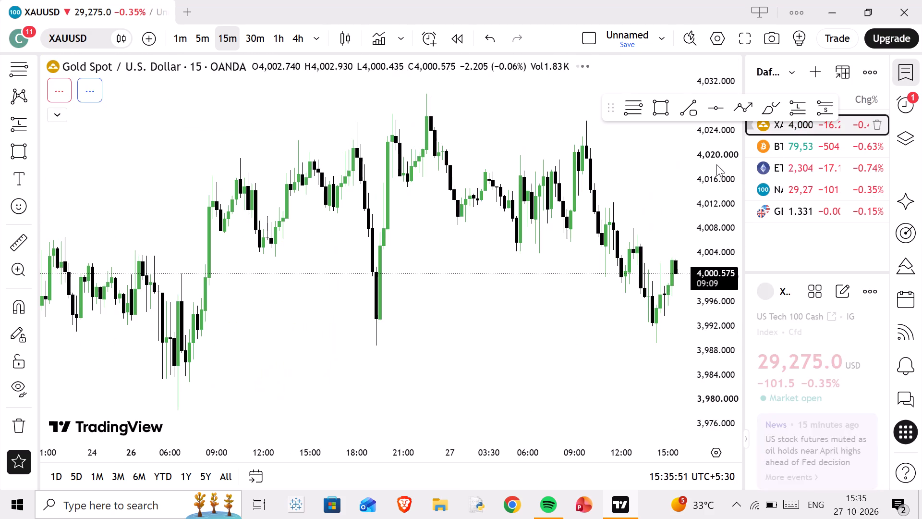
scroll(82, 259, "down", 6)
left_click_drag(514, 320, 149, 319)
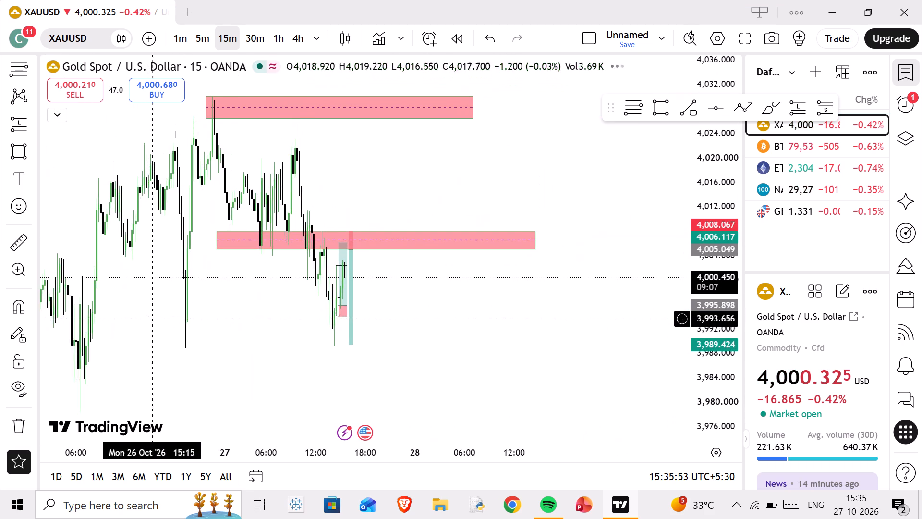
scroll(216, 327, "up", 4)
left_click_drag(225, 297, 559, 296)
scroll(530, 303, "up", 9)
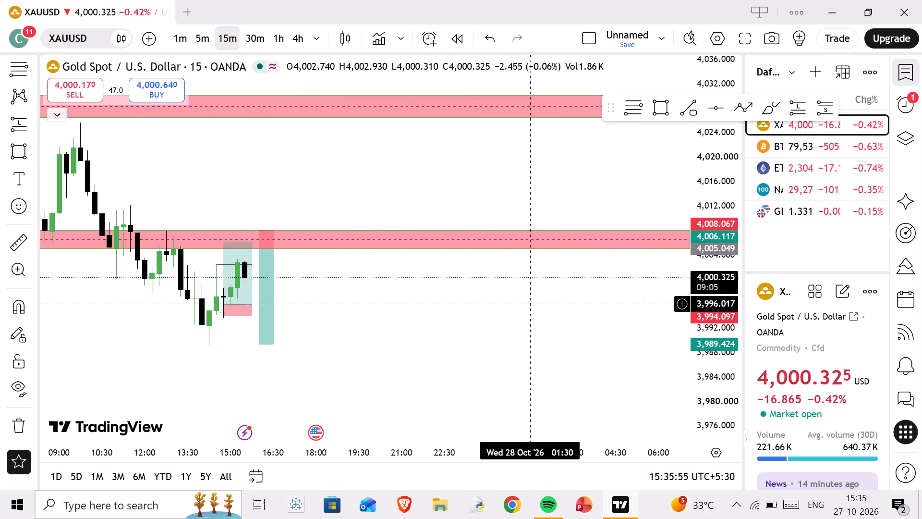
scroll(700, 319, "up", 10)
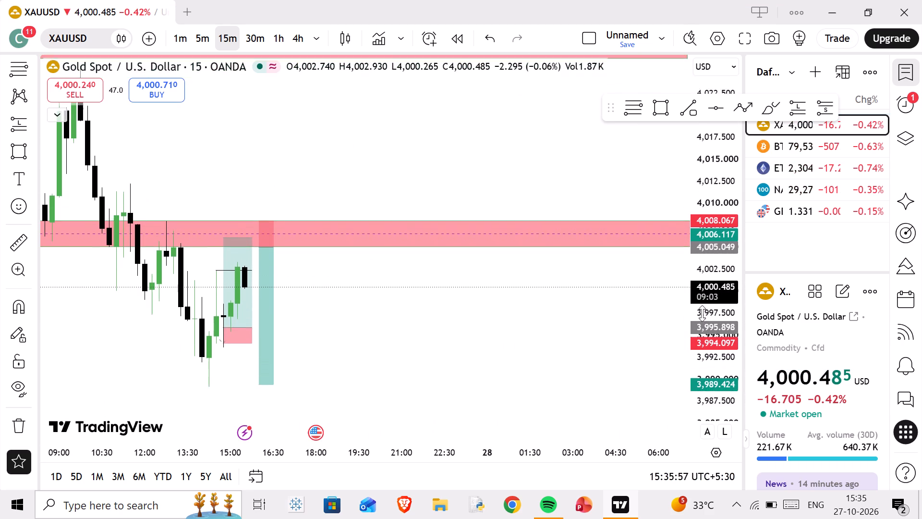
scroll(424, 308, "up", 3)
left_click_drag(344, 310, 818, 268)
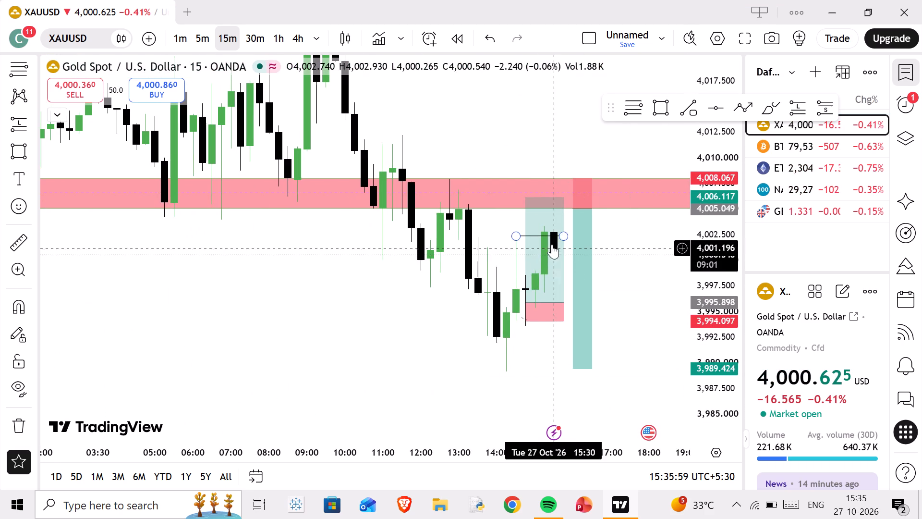
left_click(540, 238)
left_click(522, 87)
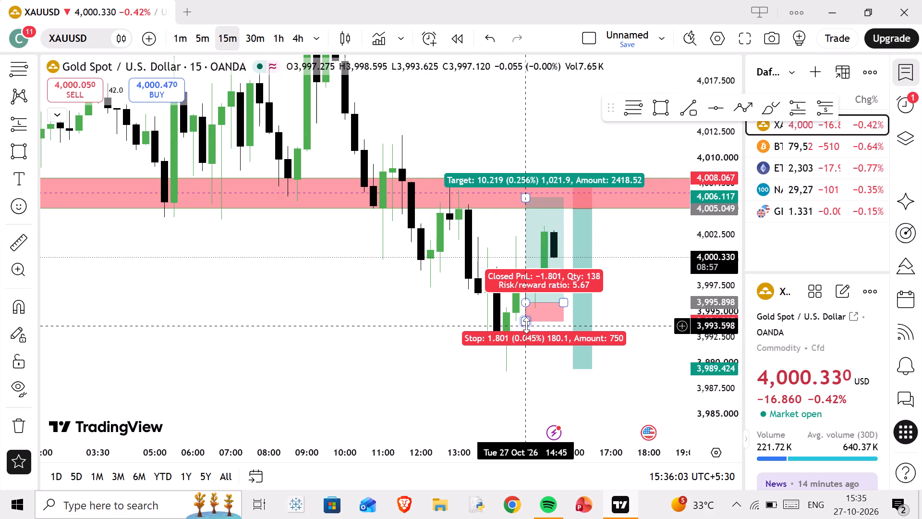
Lower the stop of the XAUUSD long position to 3,993.035.
left_click_drag(526, 324, 526, 332)
left_click(402, 338)
left_click_drag(501, 233, 411, 300)
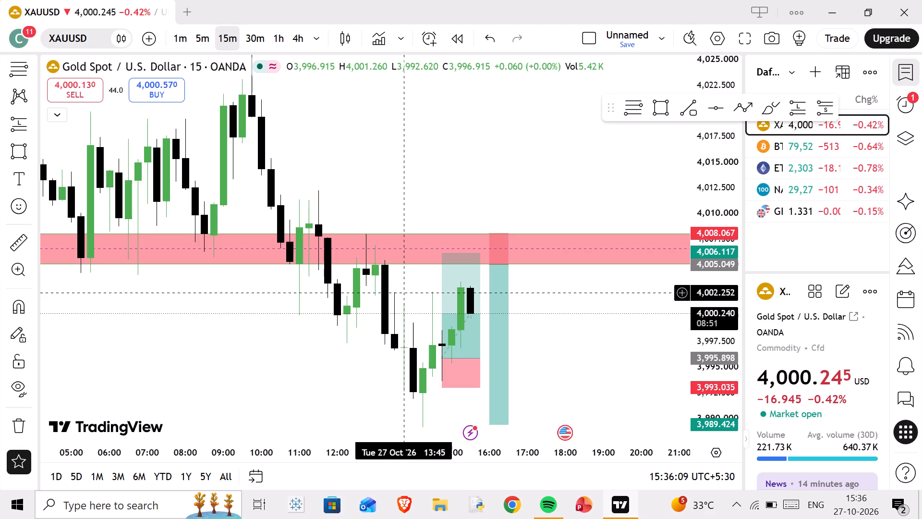
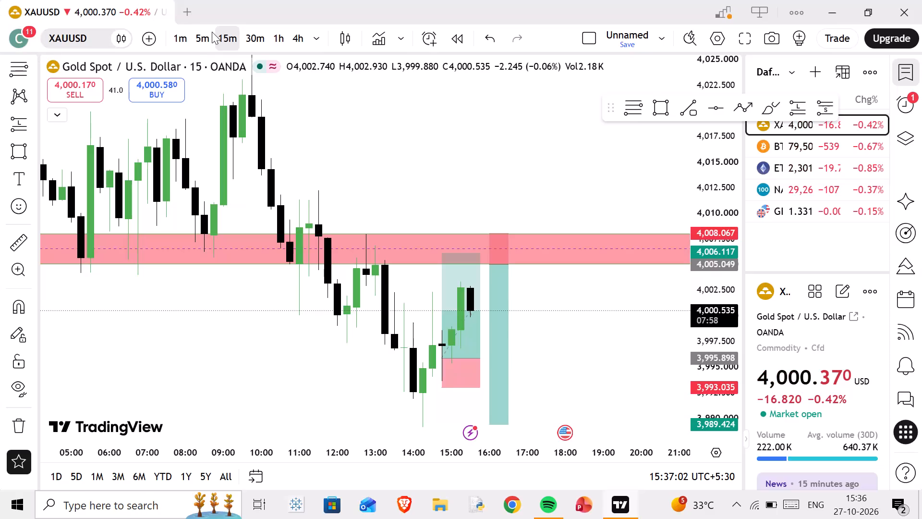
Switch the XAUUSD chart to the 1-minute timeframe and examine recent price action around the long position.
left_click(187, 43)
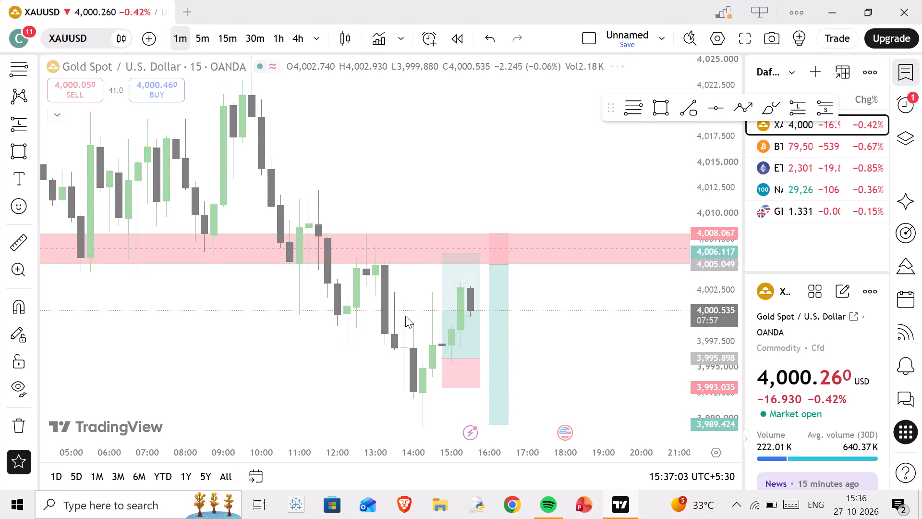
scroll(521, 314, "down", 7)
left_click_drag(649, 345, 650, 340)
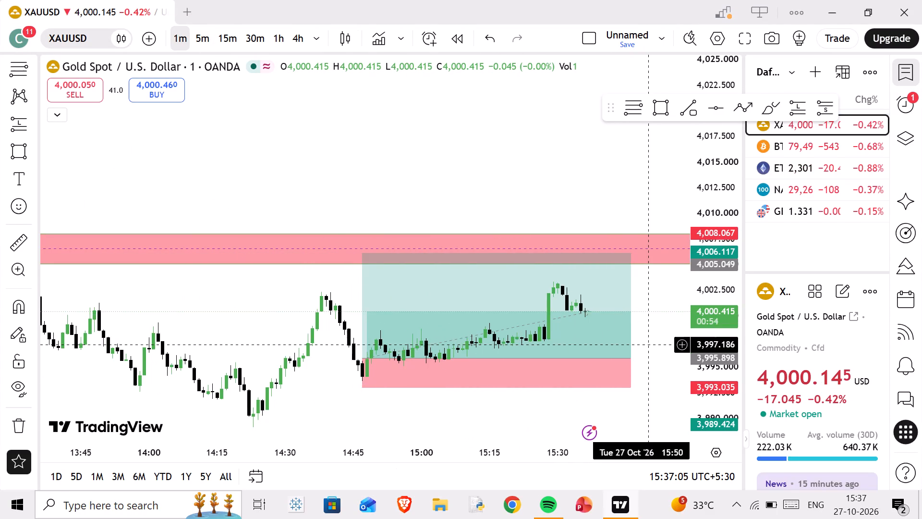
left_click_drag(650, 340, 658, 322)
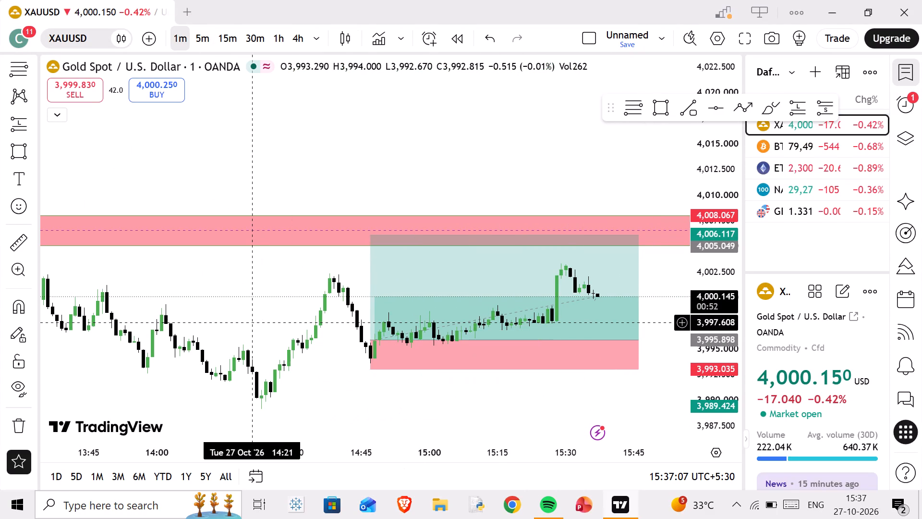
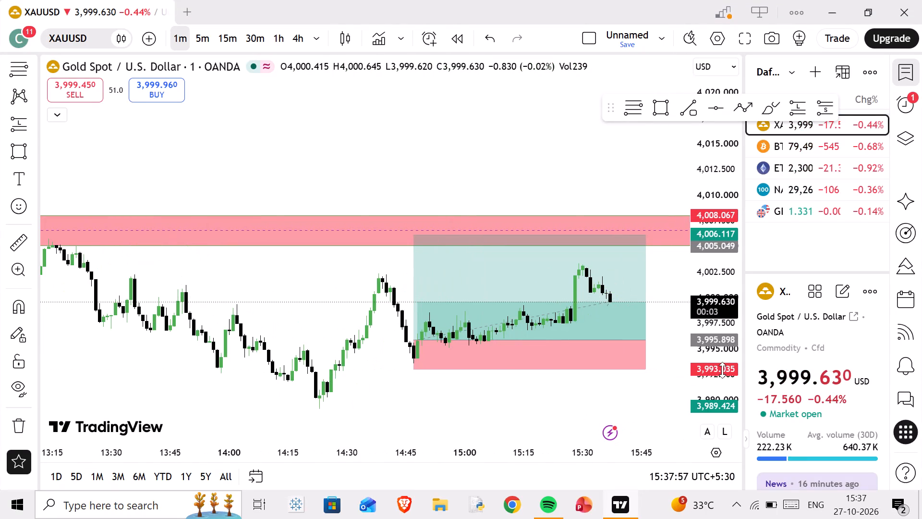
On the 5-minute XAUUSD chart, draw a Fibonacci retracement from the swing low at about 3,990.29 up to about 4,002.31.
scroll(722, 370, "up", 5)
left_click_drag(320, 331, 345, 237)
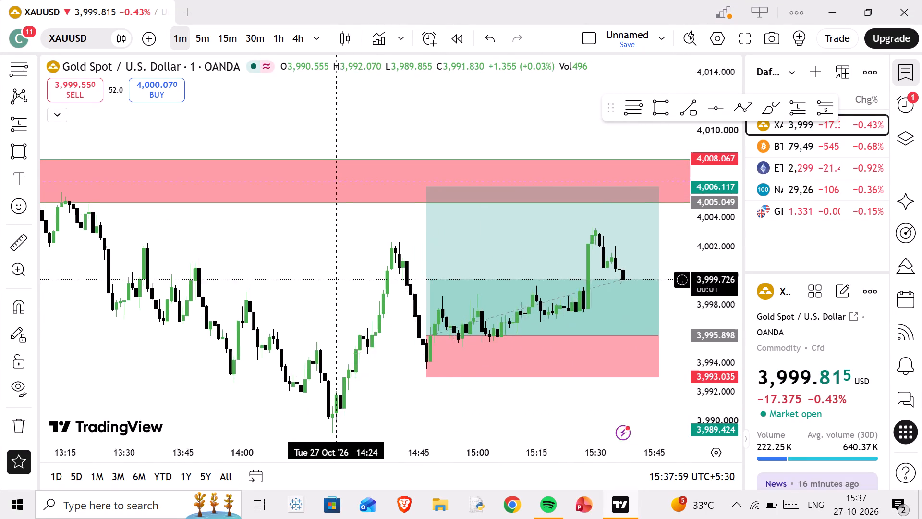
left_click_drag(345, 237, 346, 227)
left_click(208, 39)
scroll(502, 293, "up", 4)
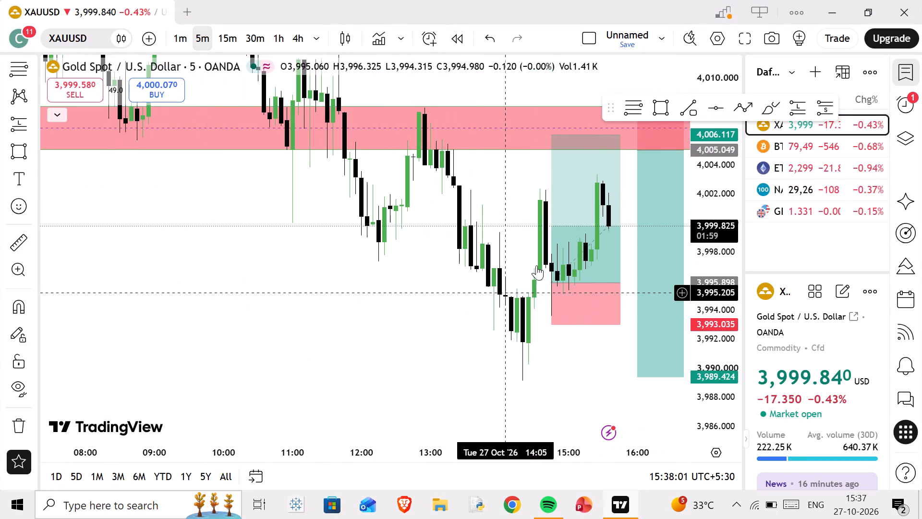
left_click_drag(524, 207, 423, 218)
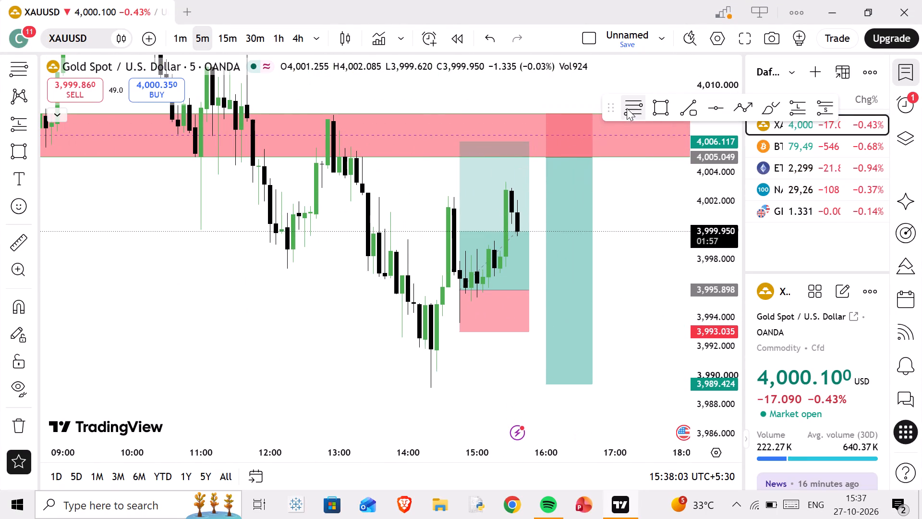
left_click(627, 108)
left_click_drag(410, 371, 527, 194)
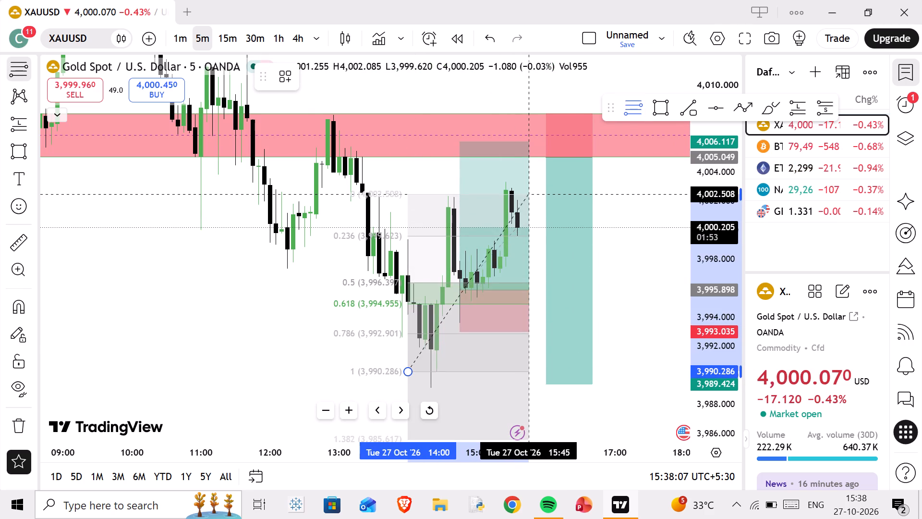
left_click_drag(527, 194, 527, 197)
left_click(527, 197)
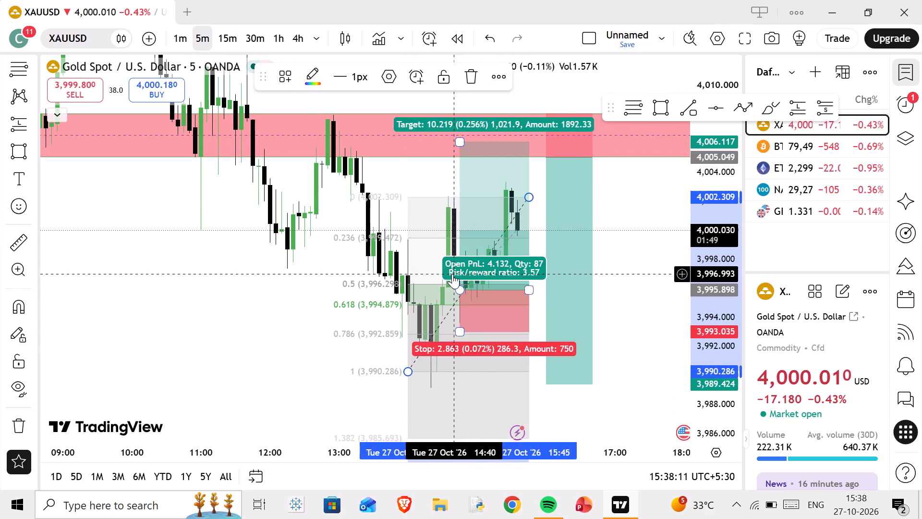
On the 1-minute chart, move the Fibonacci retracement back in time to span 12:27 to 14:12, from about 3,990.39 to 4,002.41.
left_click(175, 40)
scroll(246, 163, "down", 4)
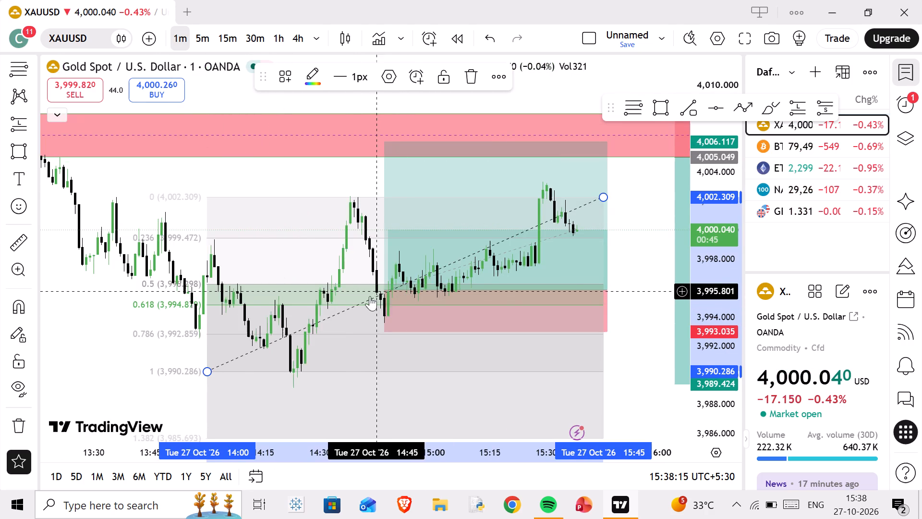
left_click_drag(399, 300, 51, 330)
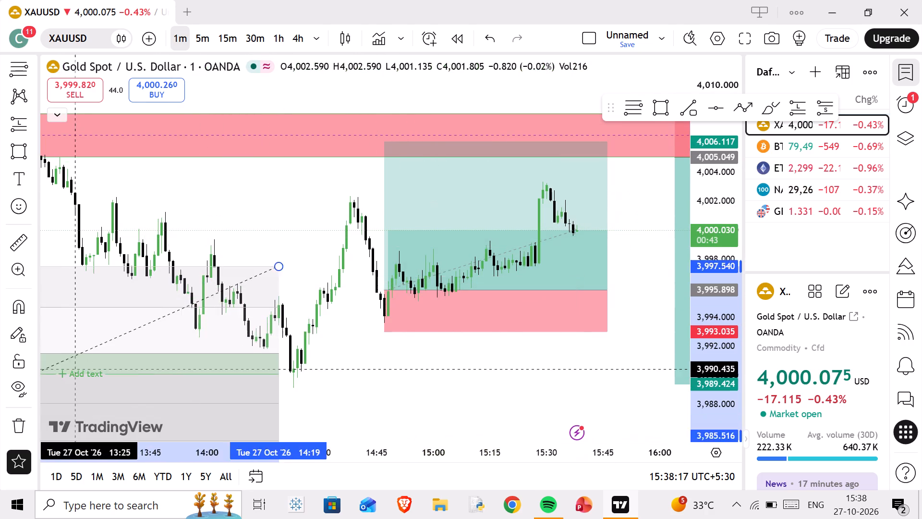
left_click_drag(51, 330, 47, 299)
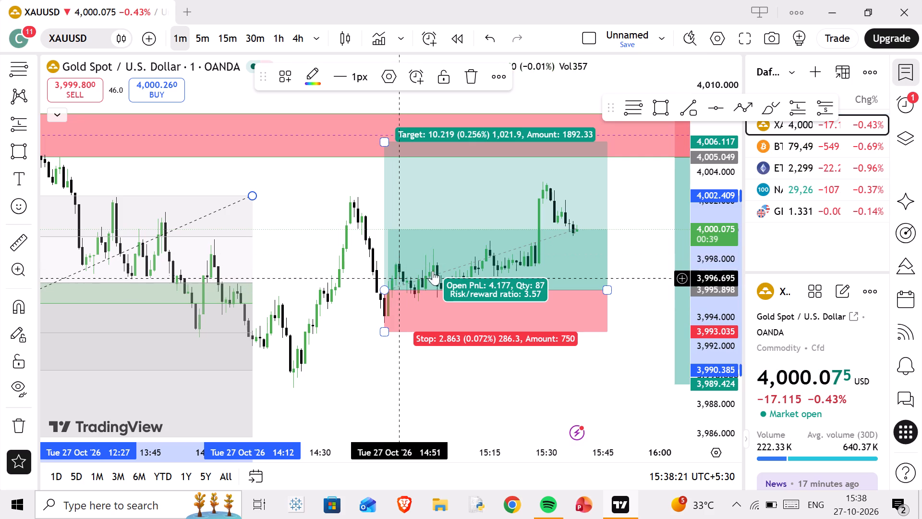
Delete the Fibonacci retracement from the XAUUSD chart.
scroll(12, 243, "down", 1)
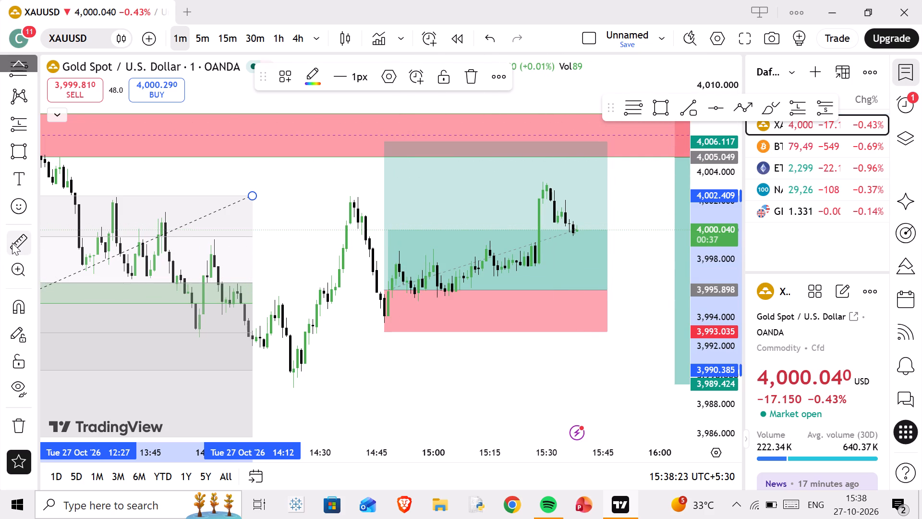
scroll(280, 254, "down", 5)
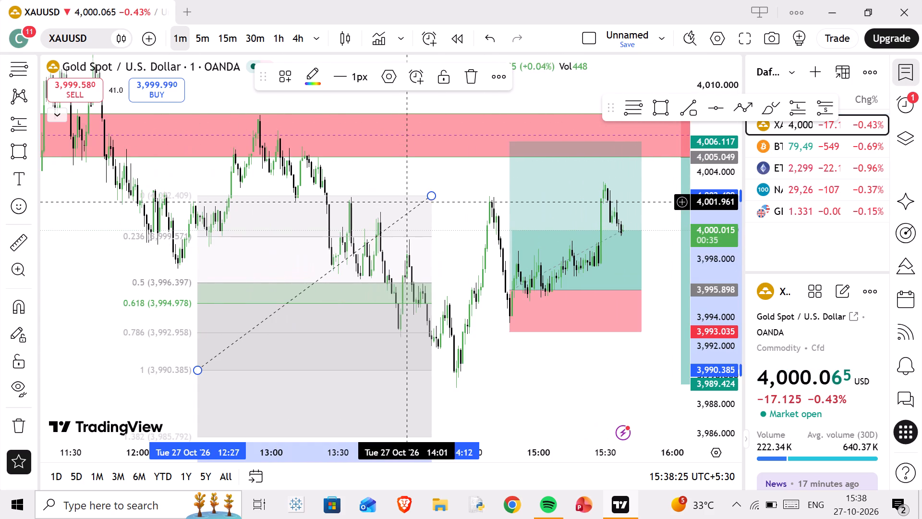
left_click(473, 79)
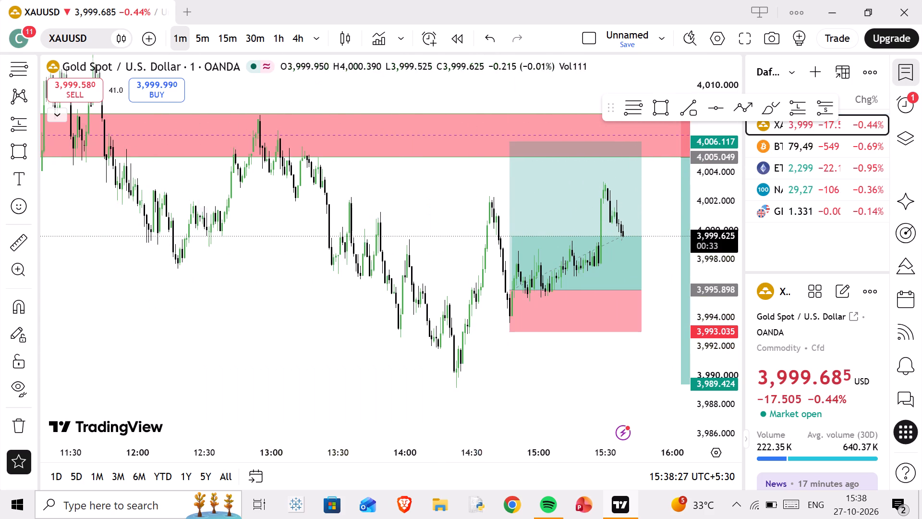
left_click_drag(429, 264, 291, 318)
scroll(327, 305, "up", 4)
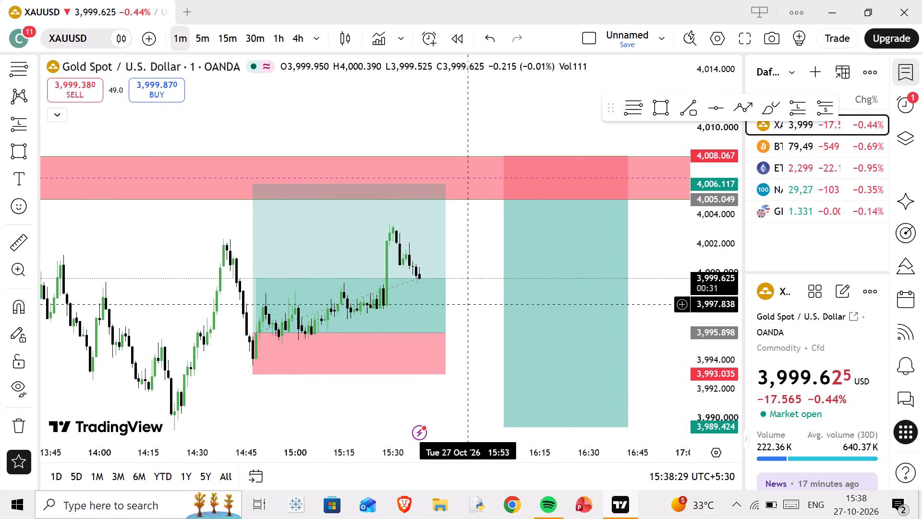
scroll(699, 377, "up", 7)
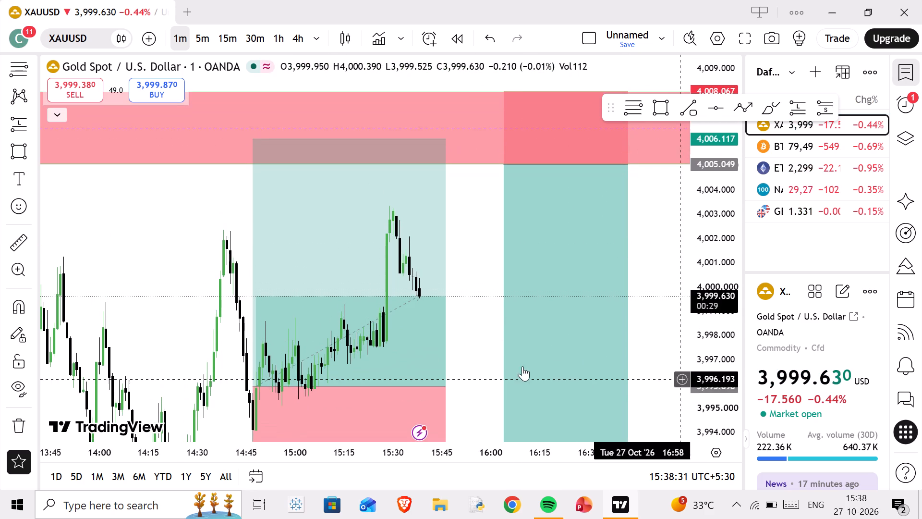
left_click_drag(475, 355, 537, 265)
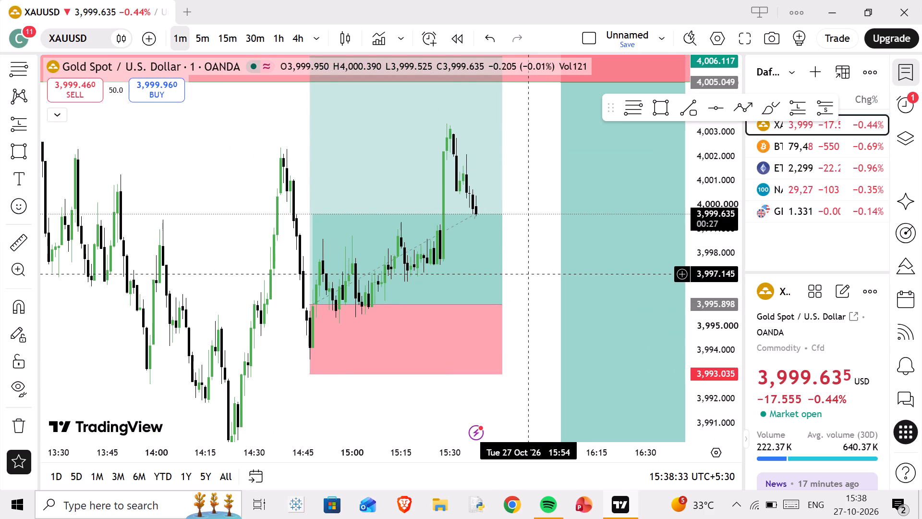
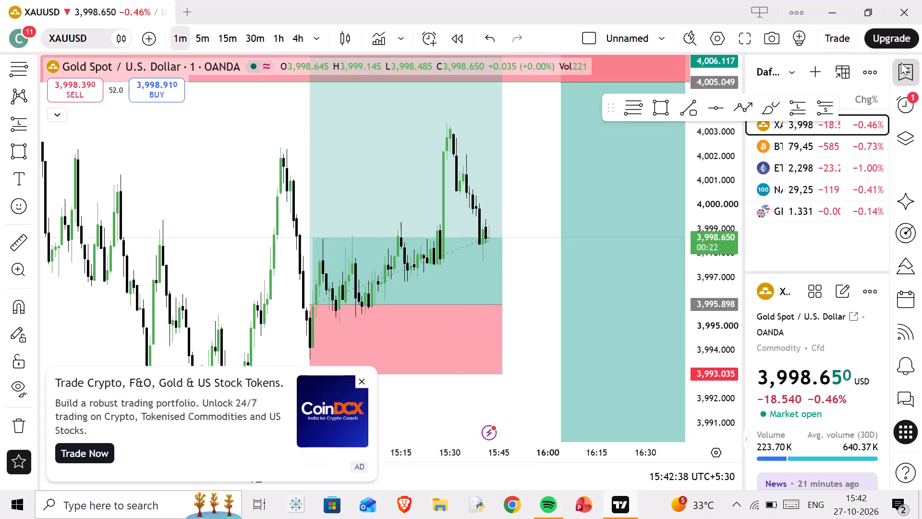
Hide the watchlist and dismiss the advertisement covering the chart.
left_click(902, 62)
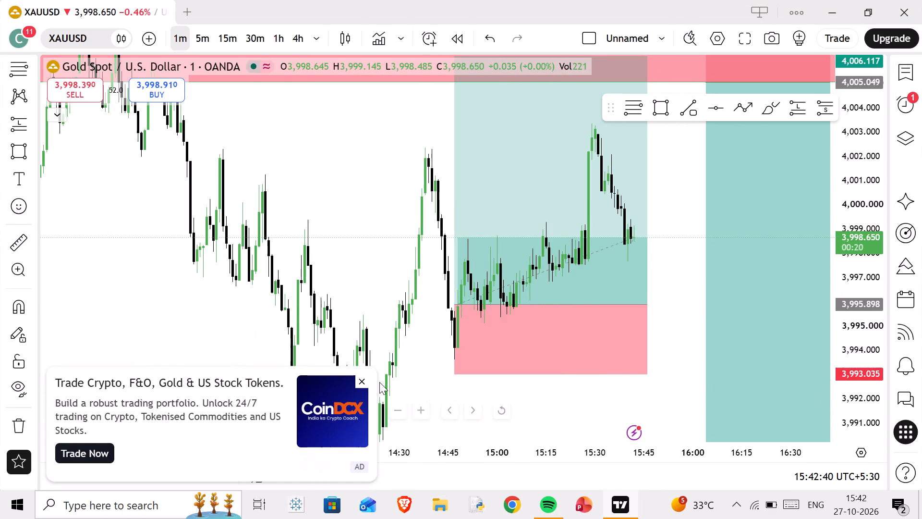
left_click_drag(359, 380, 368, 380)
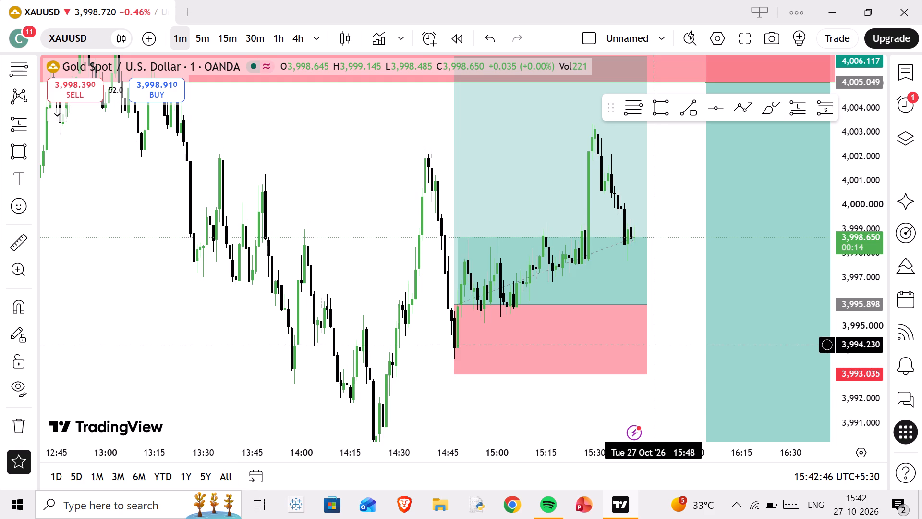
Remove all drawings, including the planned trade positions and the supply zone, from the XAUUSD chart.
scroll(238, 358, "down", 1)
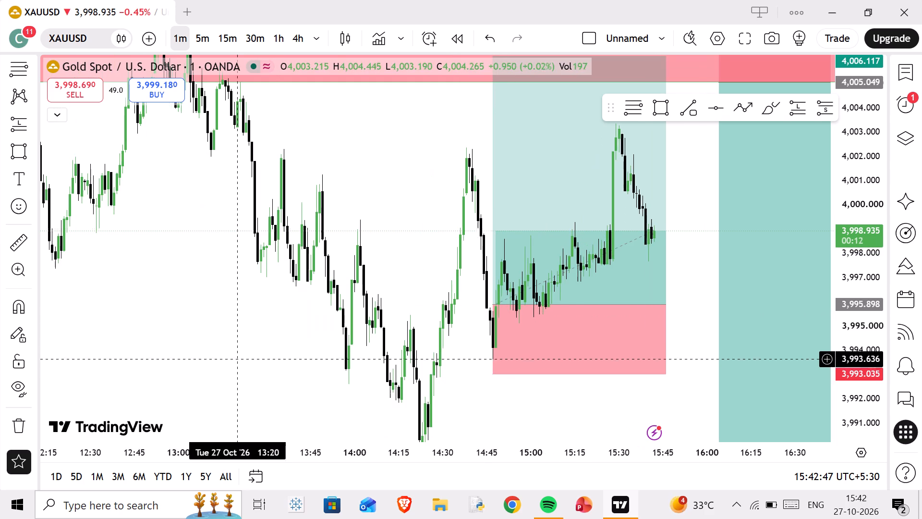
left_click(33, 427)
left_click(62, 399)
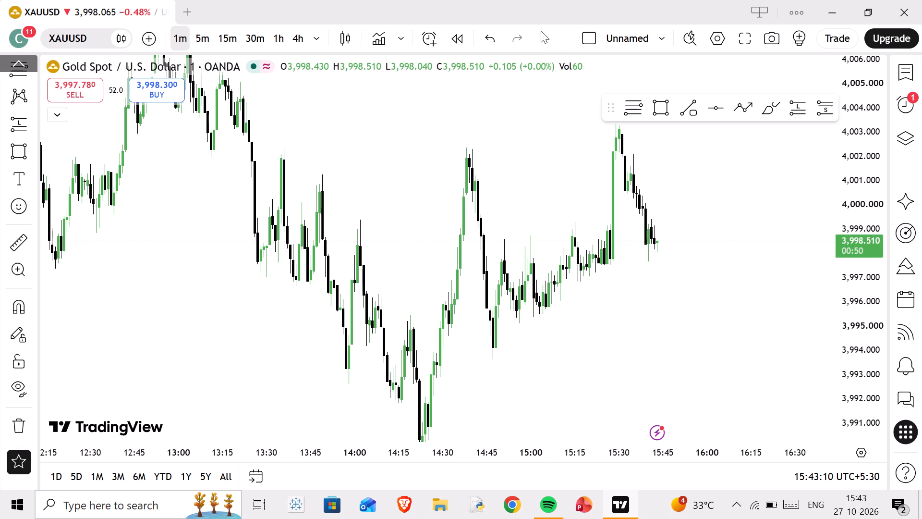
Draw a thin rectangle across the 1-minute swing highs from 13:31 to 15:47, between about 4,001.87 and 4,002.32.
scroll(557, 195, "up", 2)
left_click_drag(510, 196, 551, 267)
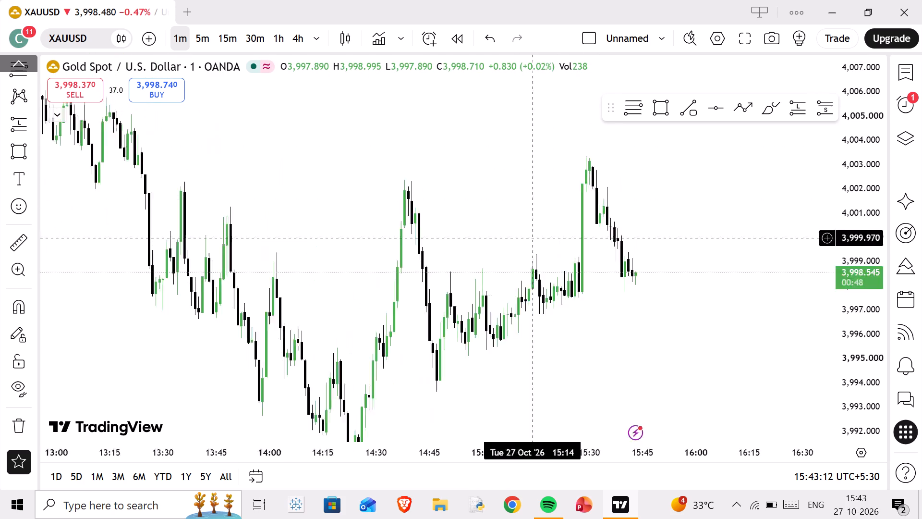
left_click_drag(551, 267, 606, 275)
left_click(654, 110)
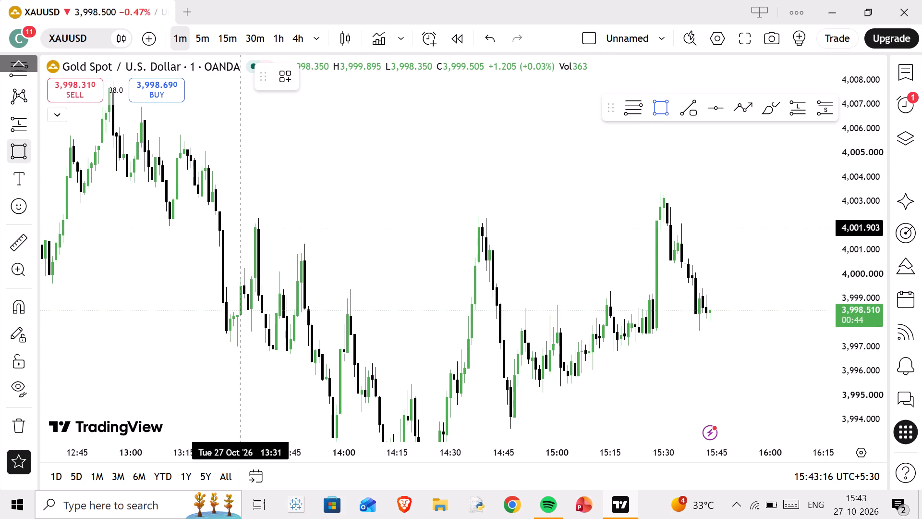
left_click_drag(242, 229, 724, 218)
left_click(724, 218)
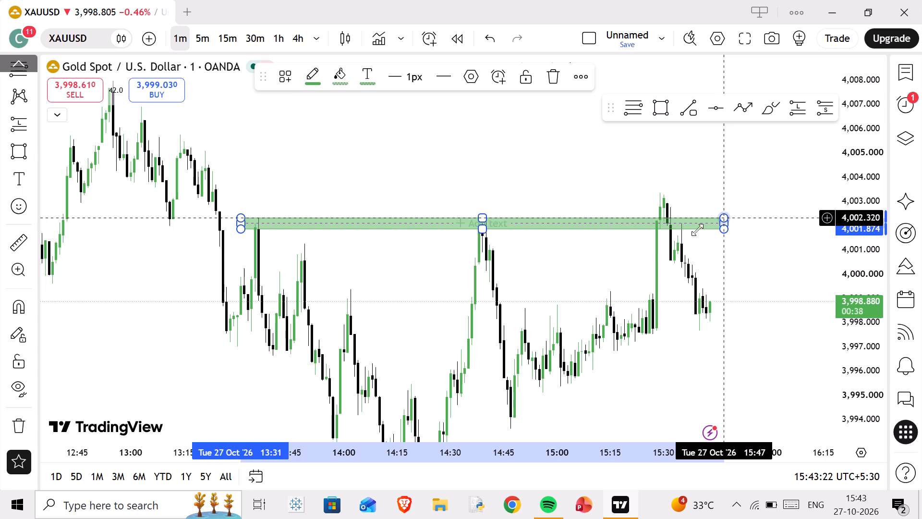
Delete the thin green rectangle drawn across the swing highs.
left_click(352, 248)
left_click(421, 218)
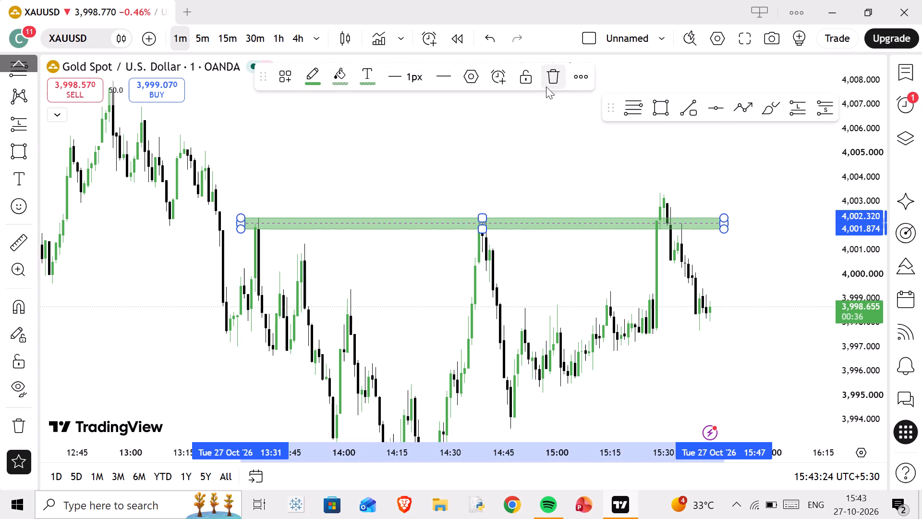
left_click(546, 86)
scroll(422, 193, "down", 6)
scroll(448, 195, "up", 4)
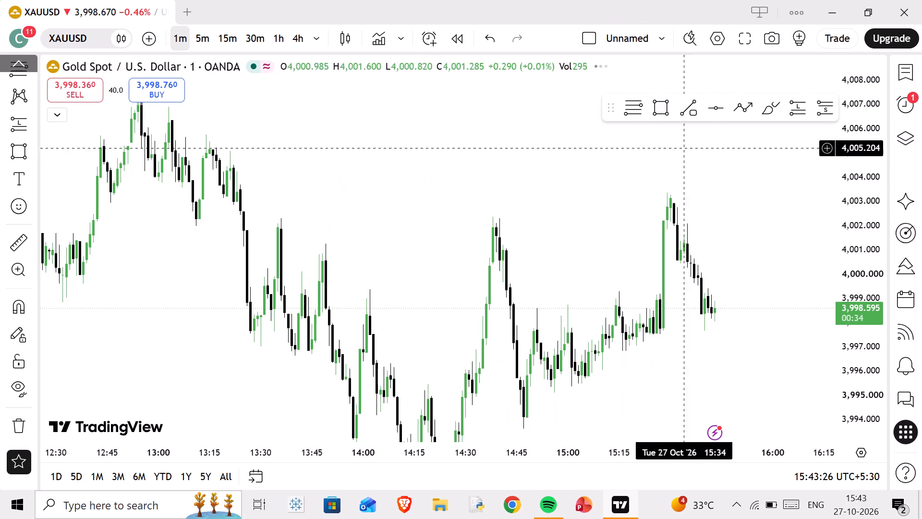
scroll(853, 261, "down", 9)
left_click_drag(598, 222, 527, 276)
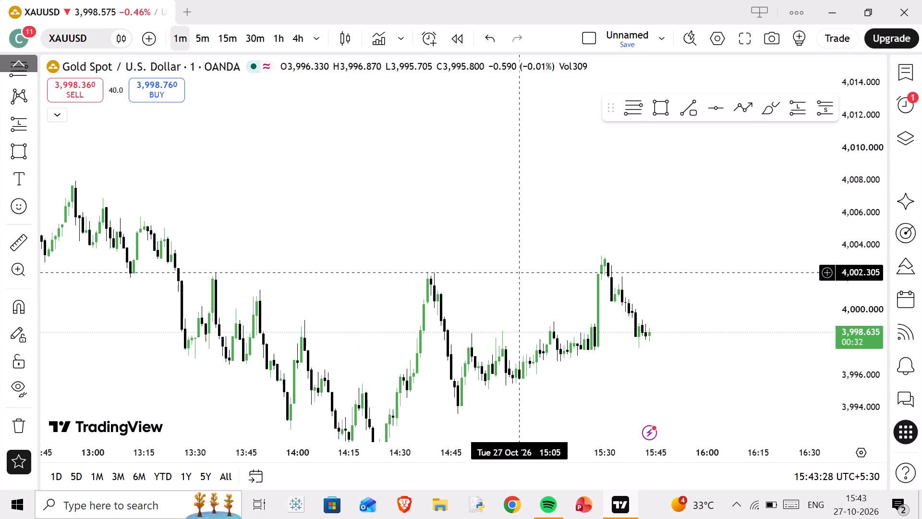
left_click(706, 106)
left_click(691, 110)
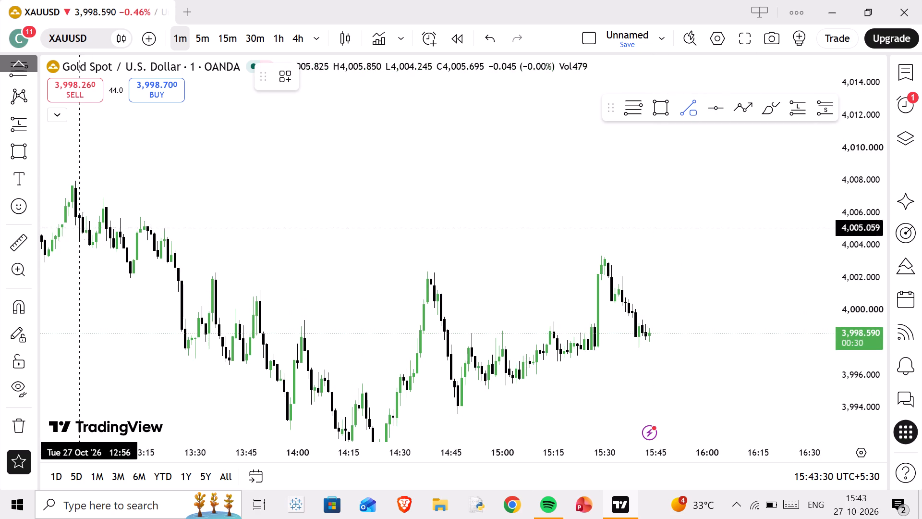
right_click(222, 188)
Reset the chart view and switch XAUUSD to the 15-minute timeframe.
right_click(250, 149)
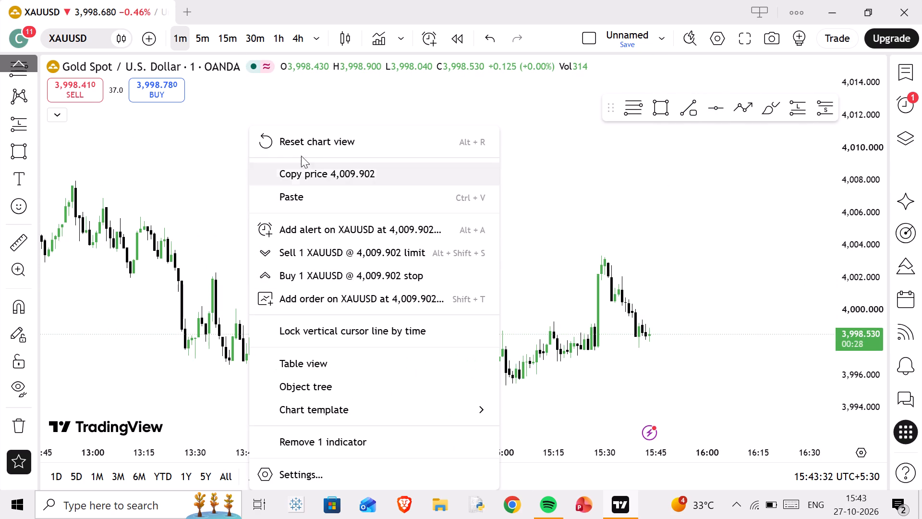
left_click(306, 149)
scroll(388, 268, "down", 5)
scroll(856, 333, "up", 4)
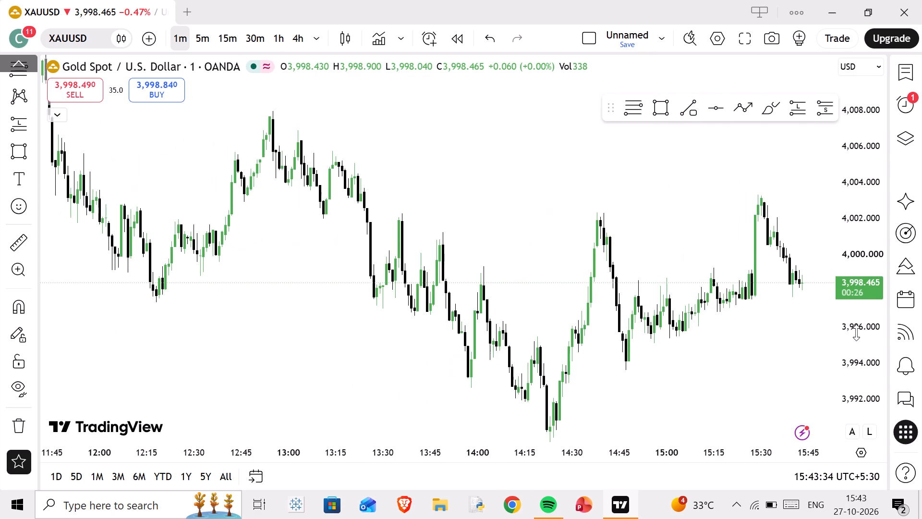
left_click_drag(507, 262, 214, 277)
left_click(227, 42)
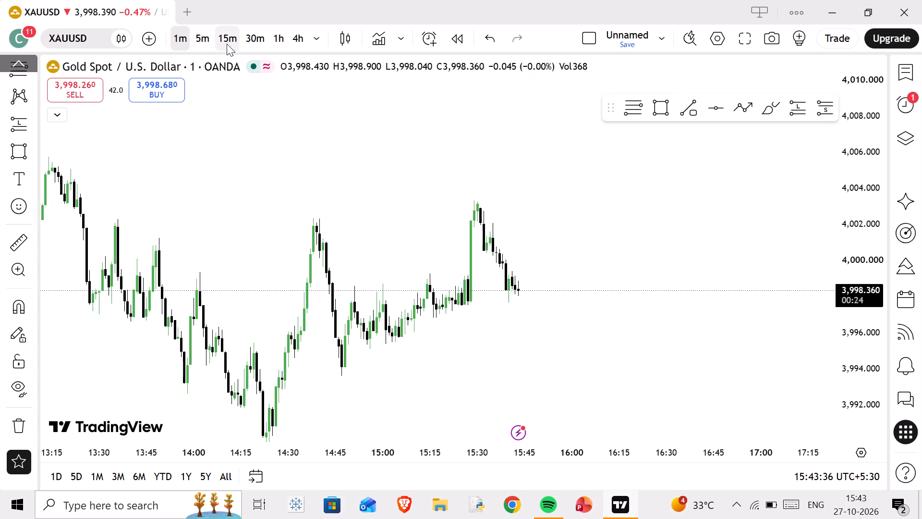
Draw a zigzag path along the downtrend swings from about 4,025 to 3,990, projecting a dip near 3,995 and a rise to about 4,000.
scroll(591, 265, "up", 4)
scroll(831, 270, "down", 4)
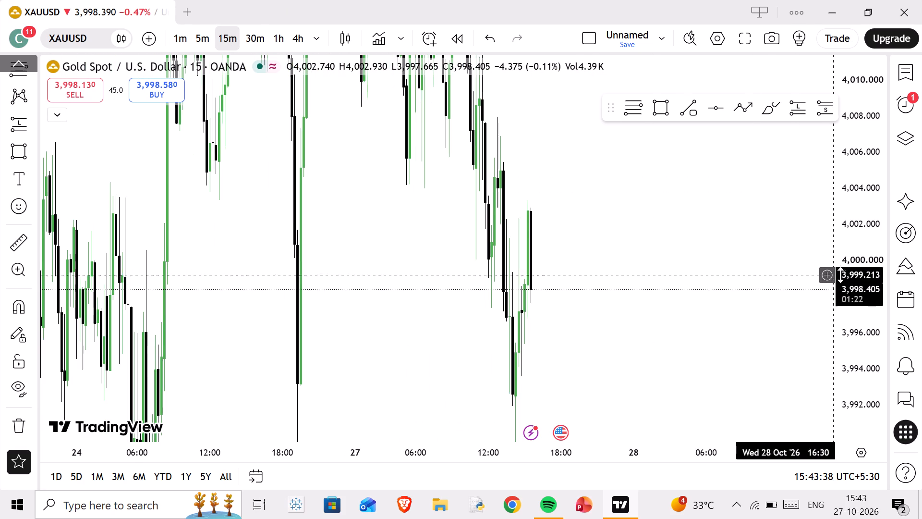
scroll(861, 287, "down", 17)
scroll(774, 287, "up", 3)
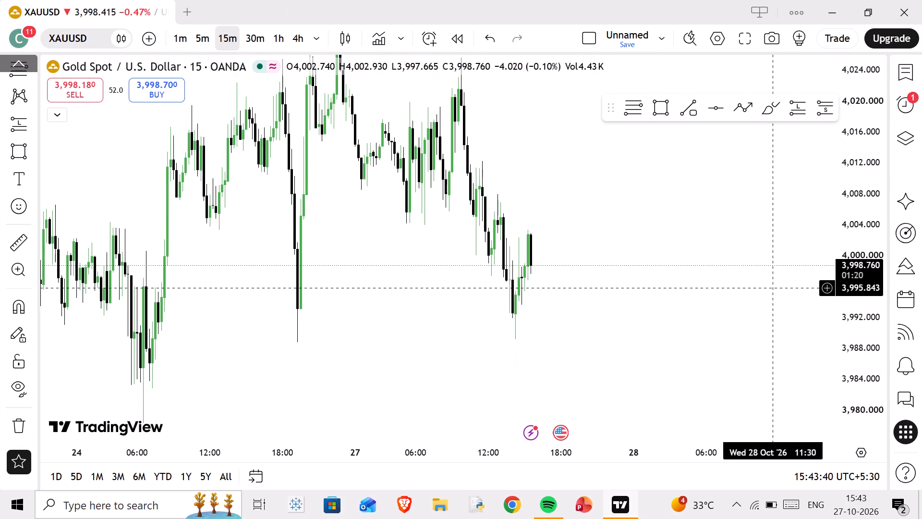
left_click_drag(531, 207, 574, 284)
scroll(574, 284, "up", 2)
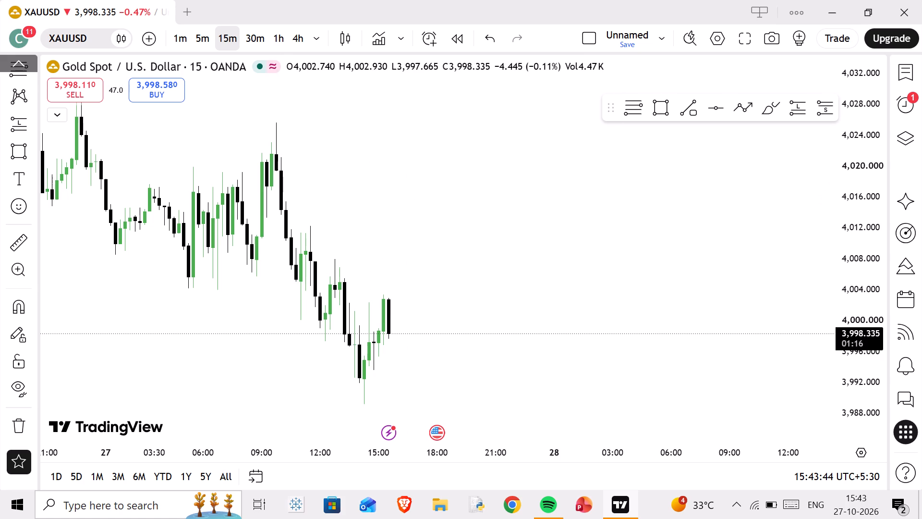
left_click(732, 110)
left_click(276, 127)
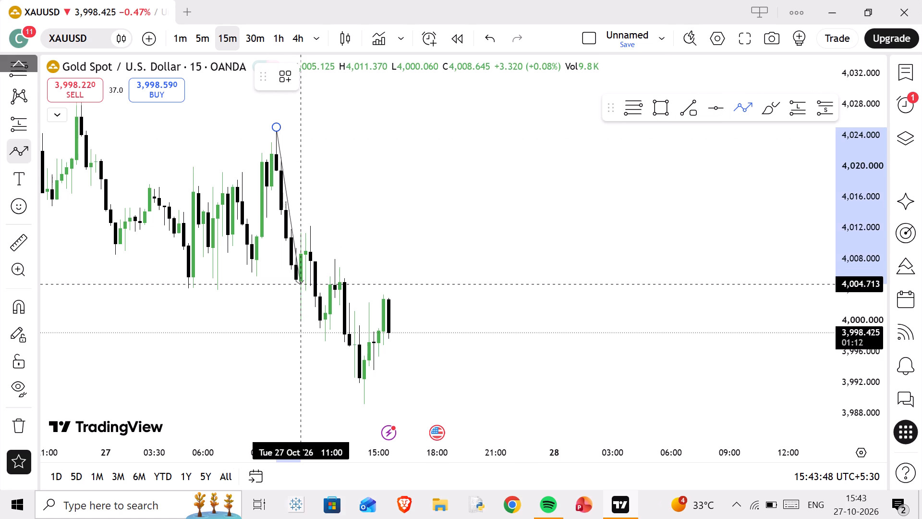
left_click(295, 303)
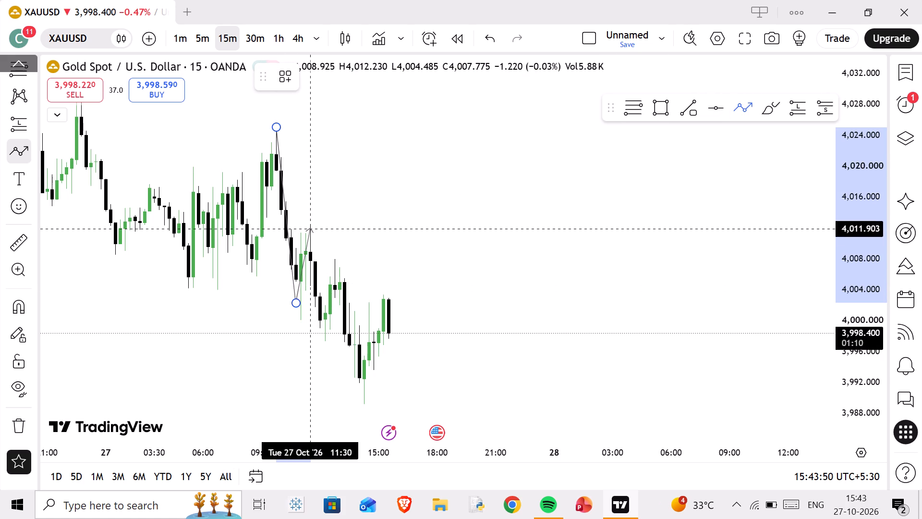
left_click(309, 229)
left_click(324, 334)
left_click(342, 266)
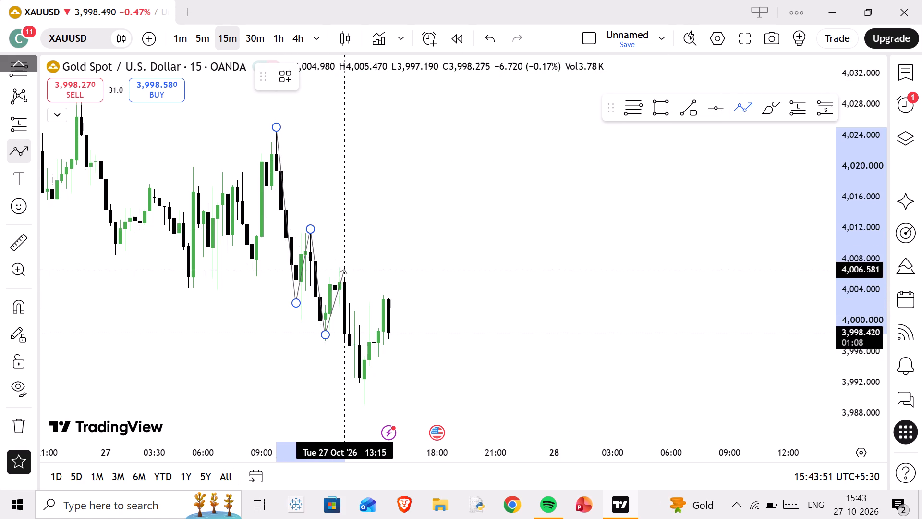
left_click(364, 397)
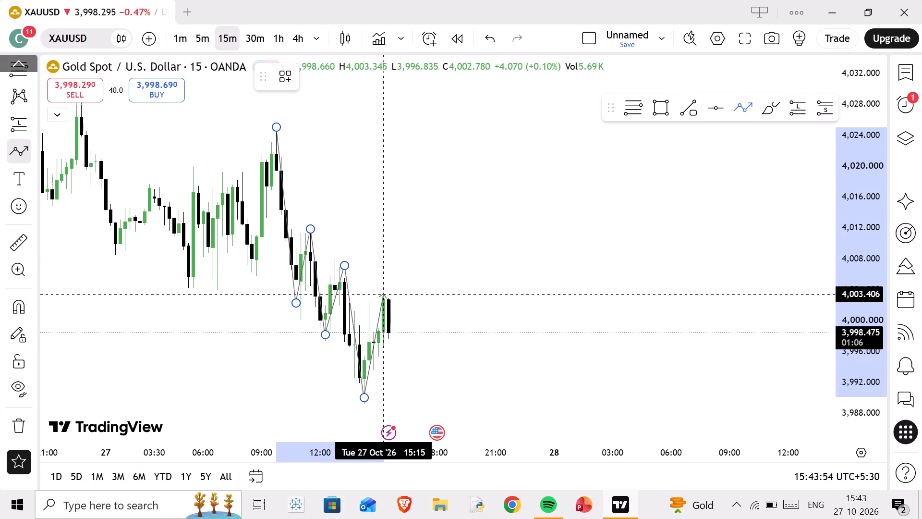
left_click(382, 294)
left_click(396, 361)
left_click(415, 321)
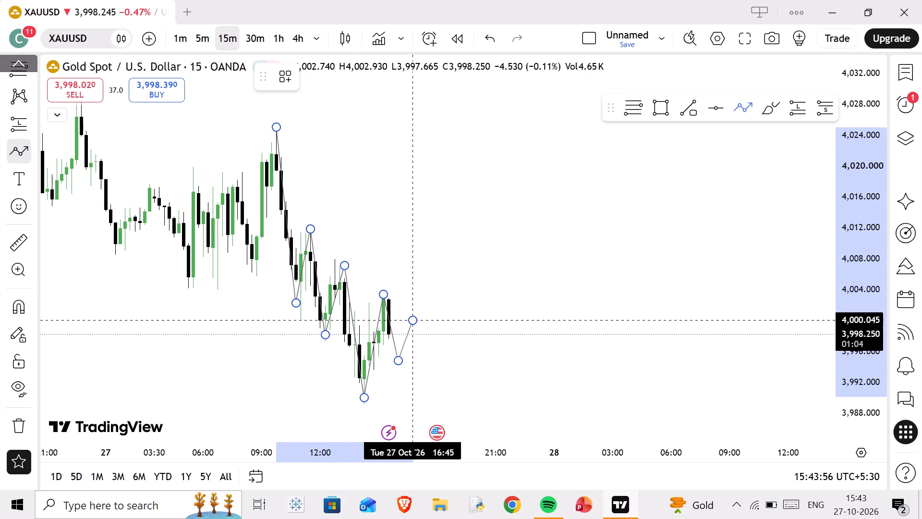
left_click(415, 321)
left_click(431, 308)
Draw a rectangle over the downtrend's starting high, from 27 Oct 08:45 to 28 Oct 04:30, between about 4,021.6 and 4,025.5.
scroll(233, 256, "up", 3)
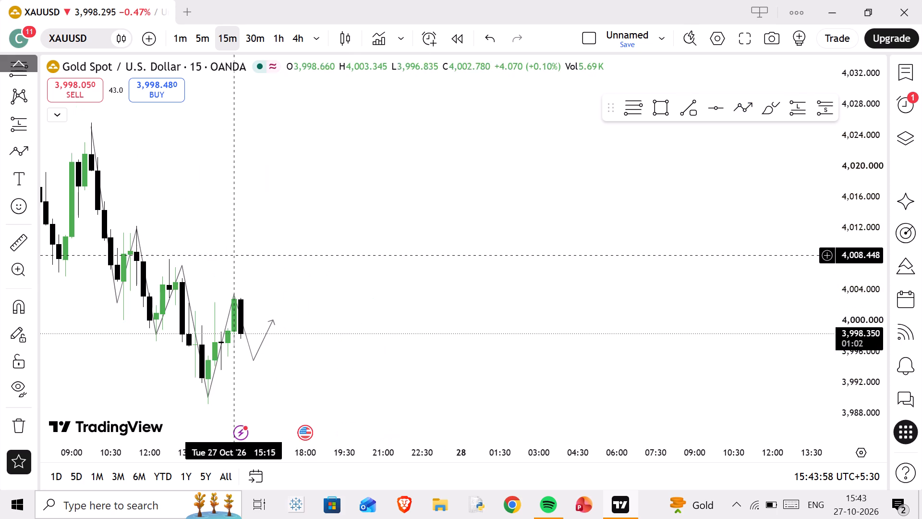
left_click_drag(349, 187, 464, 239)
left_click(657, 119)
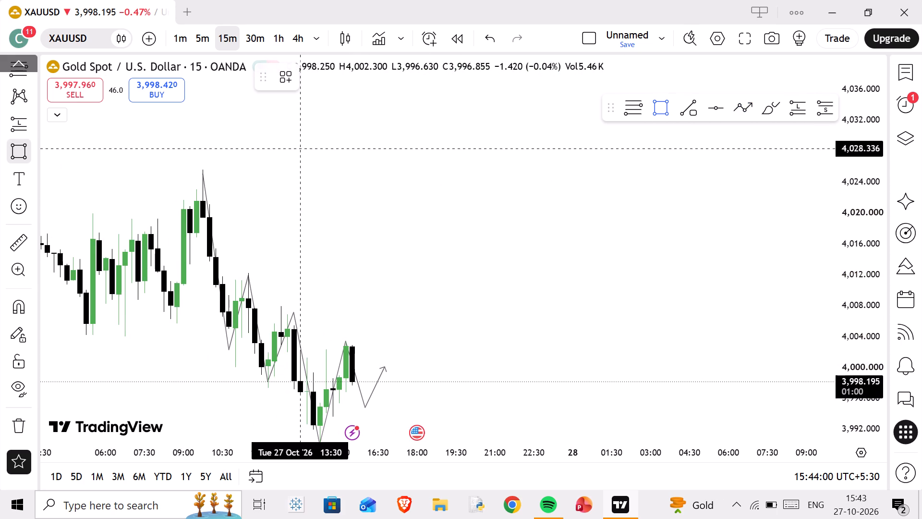
left_click_drag(180, 200, 656, 169)
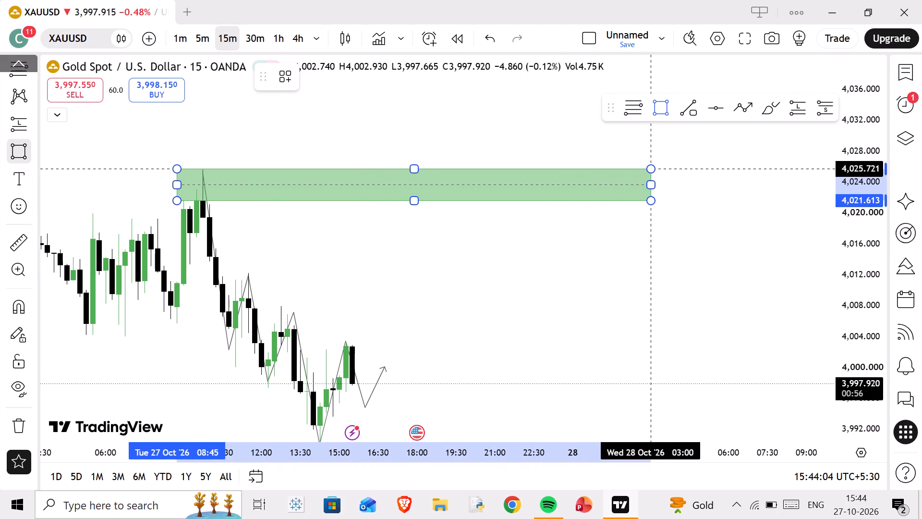
left_click_drag(656, 169, 687, 169)
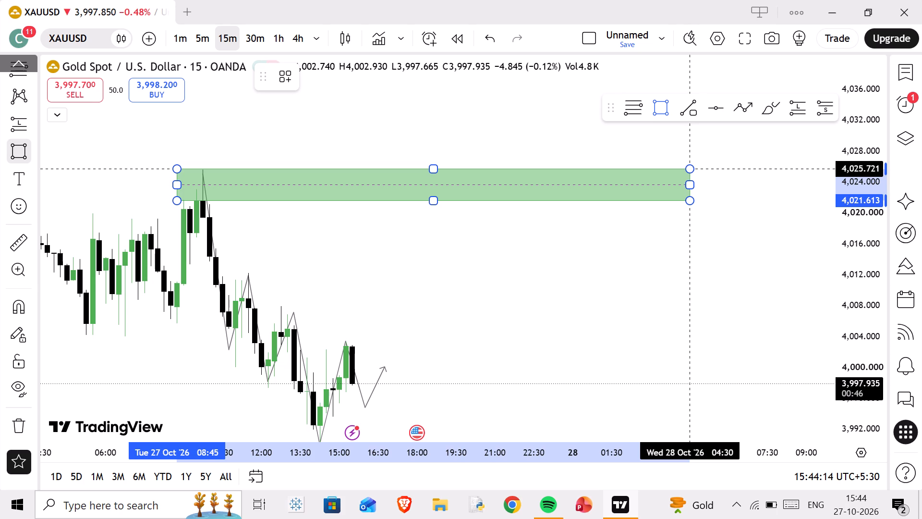
left_click_drag(687, 169, 688, 171)
left_click(688, 171)
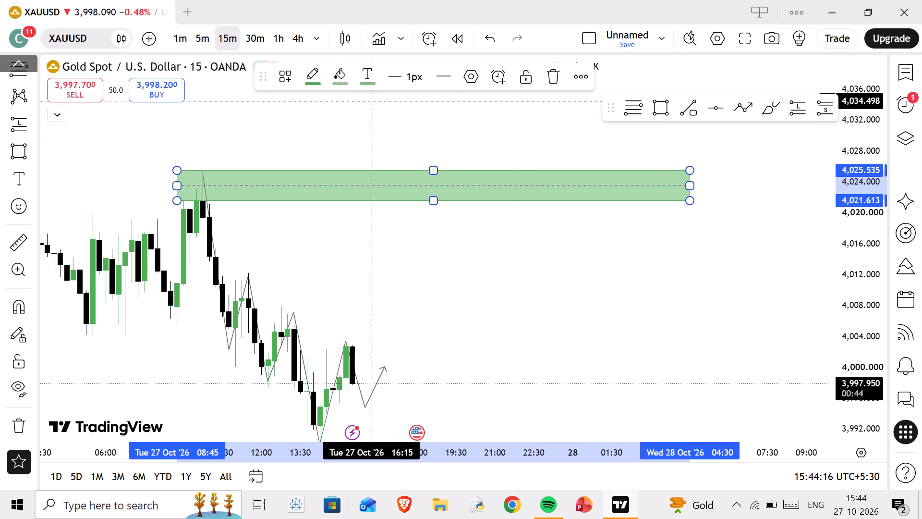
Change the fill colour of the rectangle at the downtrend's starting high to light red.
left_click(344, 91)
left_click(391, 170)
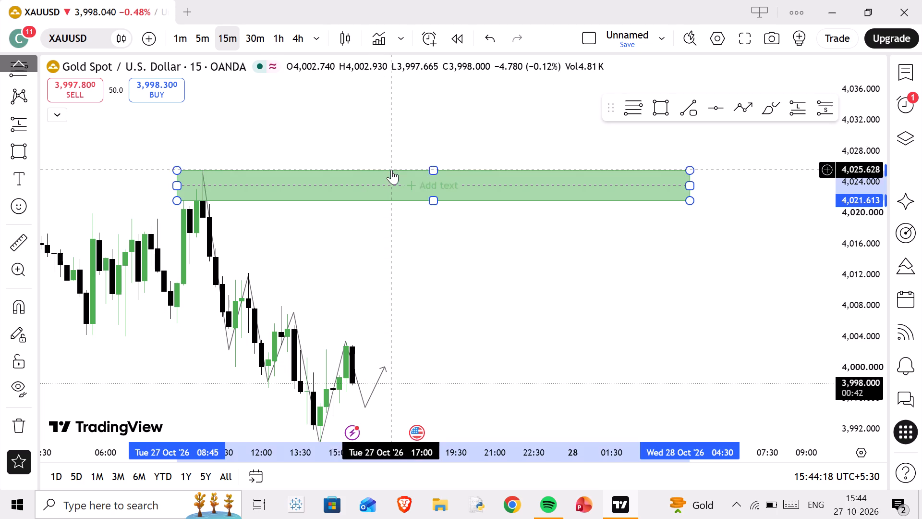
left_click(330, 78)
left_click(339, 124)
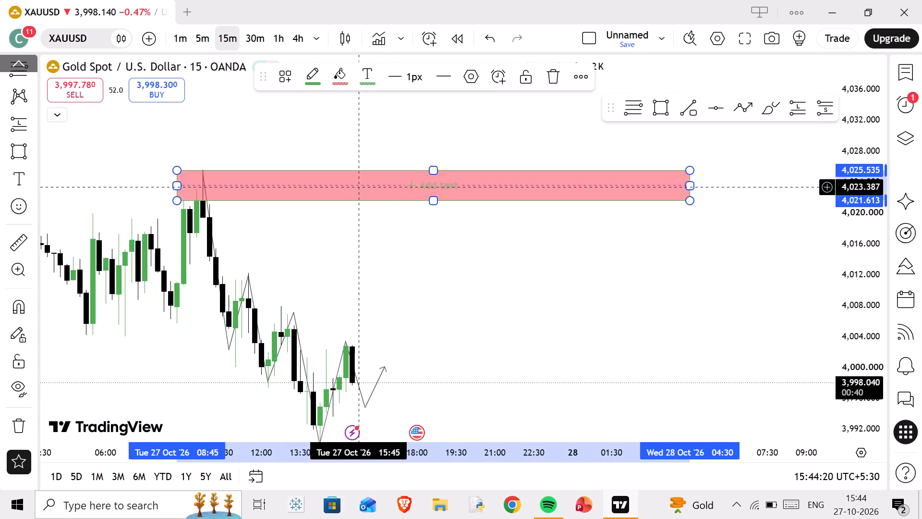
left_click(396, 242)
Draw a second red rectangle around the recent highs from 10:45 to about 20:00, between about 4,005.2 and 4,000.
scroll(395, 235, "up", 2)
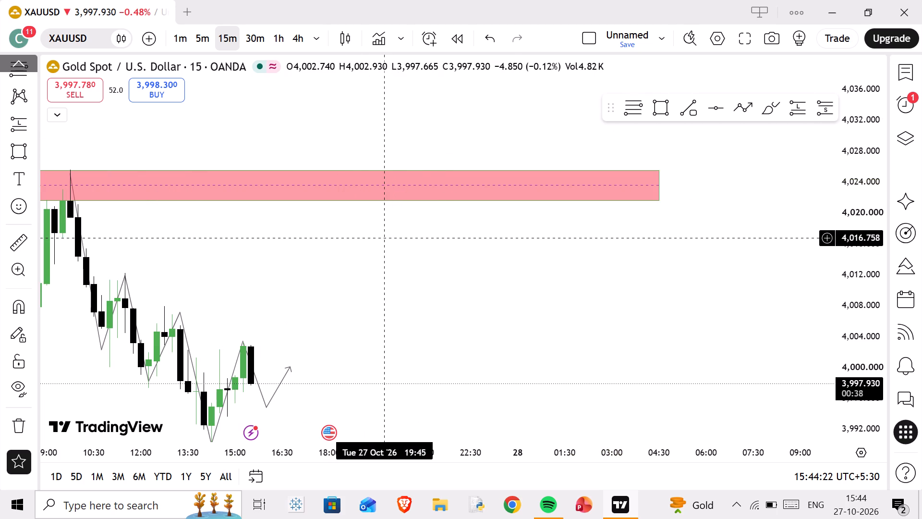
left_click_drag(329, 301, 465, 234)
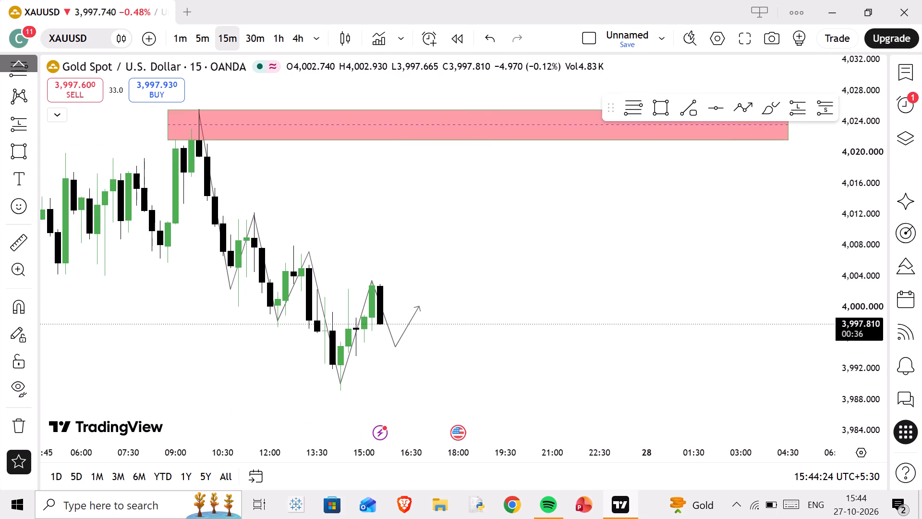
left_click(663, 108)
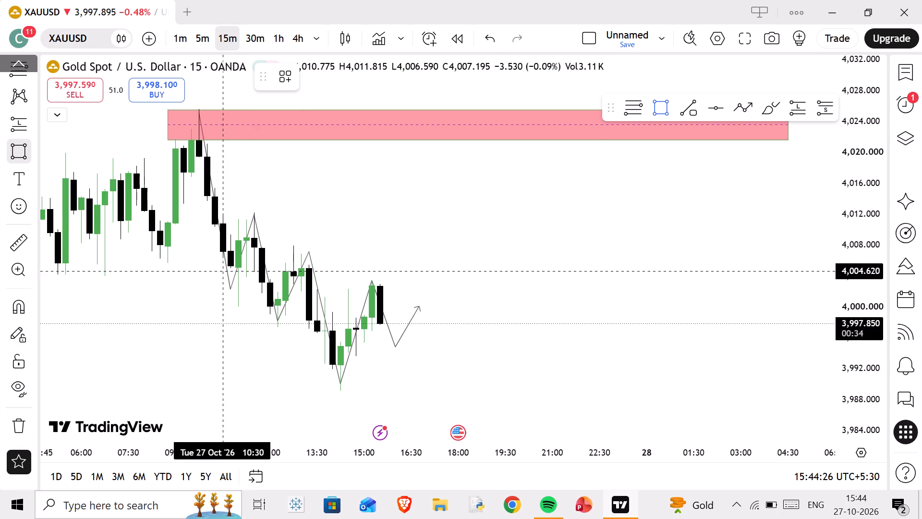
left_click_drag(228, 267, 522, 303)
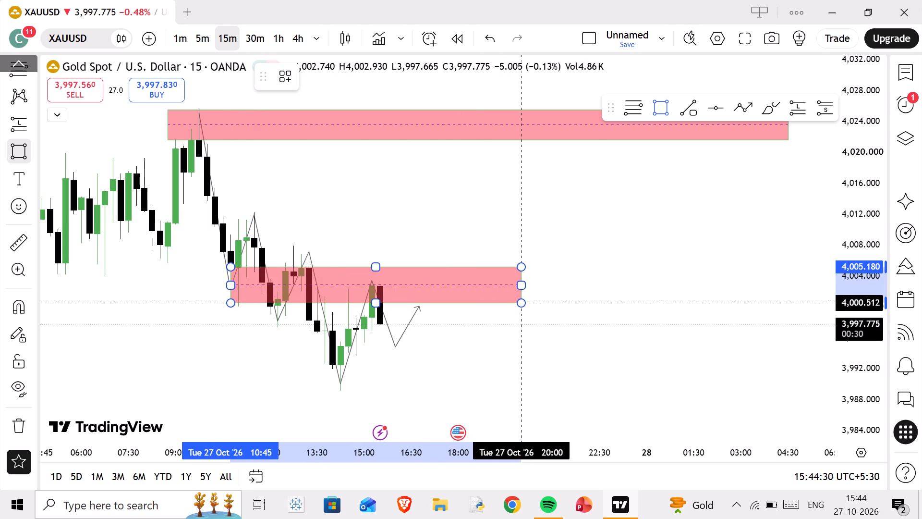
left_click_drag(522, 303, 523, 307)
left_click(523, 307)
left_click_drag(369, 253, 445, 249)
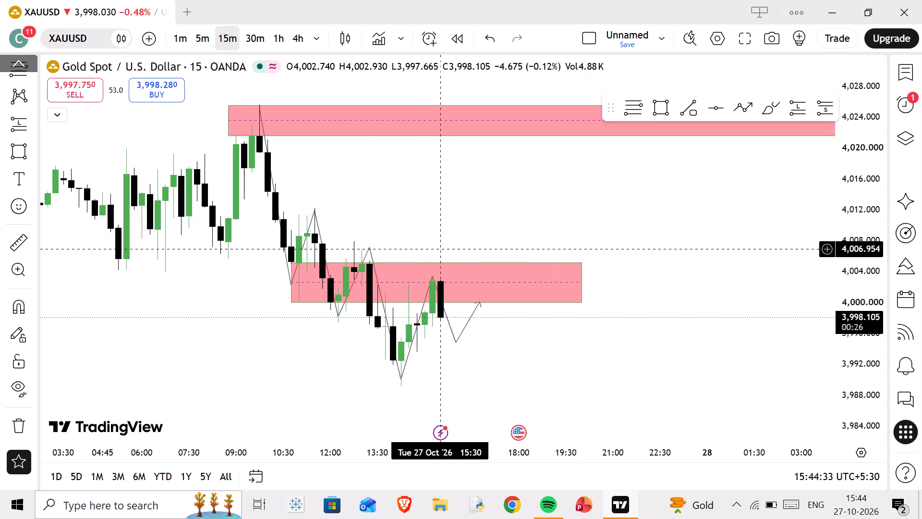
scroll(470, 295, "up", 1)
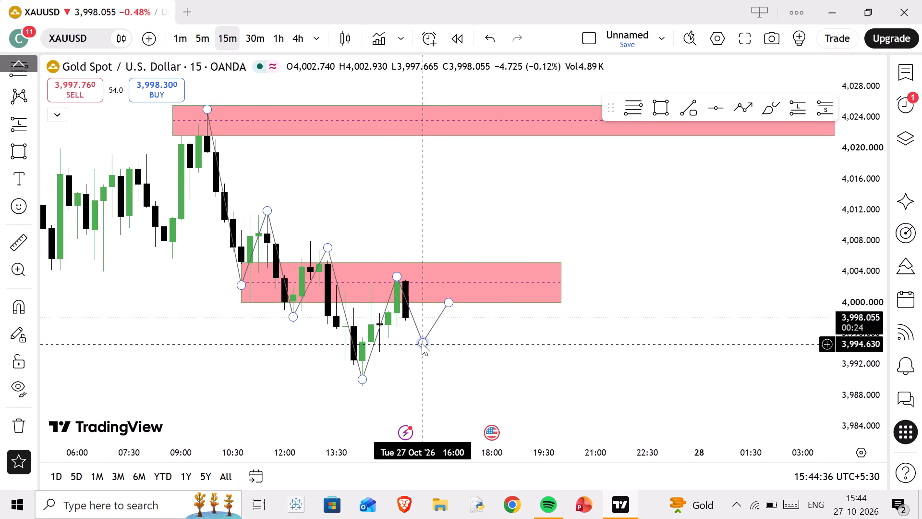
Draw a red rectangle over the 11:30 swing high, from 10:45 to 22:30, between about 4,009.0 and 4,012.2.
left_click(422, 343)
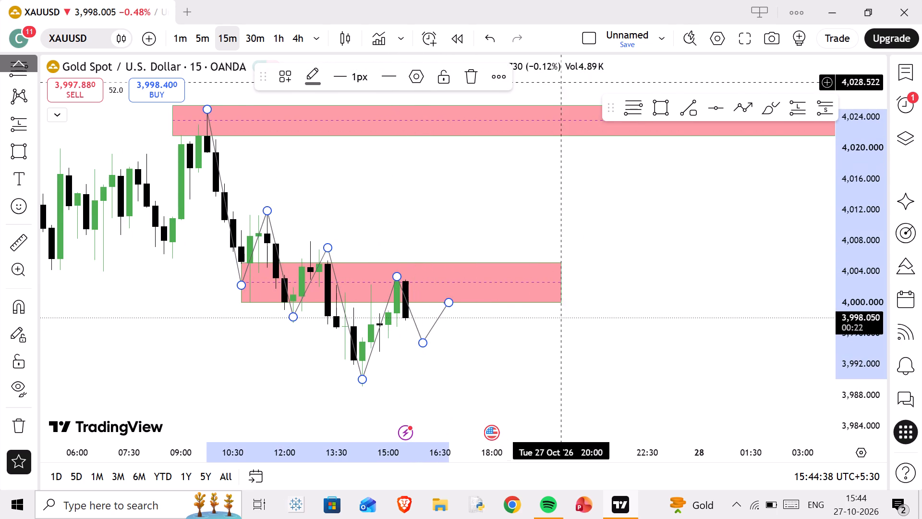
left_click(655, 112)
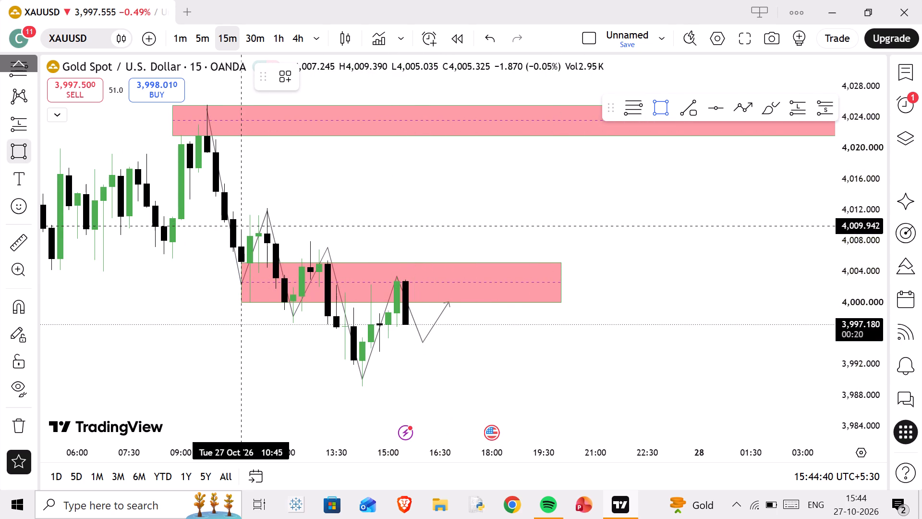
left_click_drag(244, 233, 629, 205)
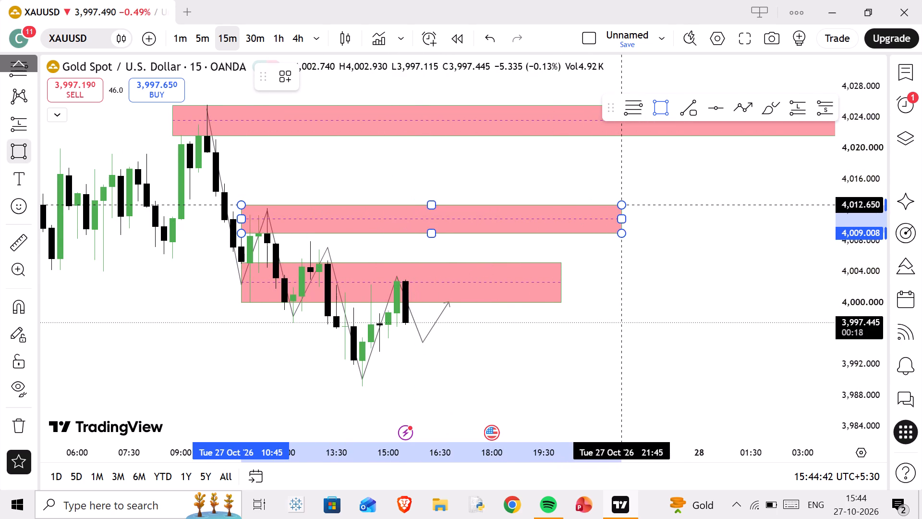
left_click_drag(629, 205, 649, 209)
left_click(649, 209)
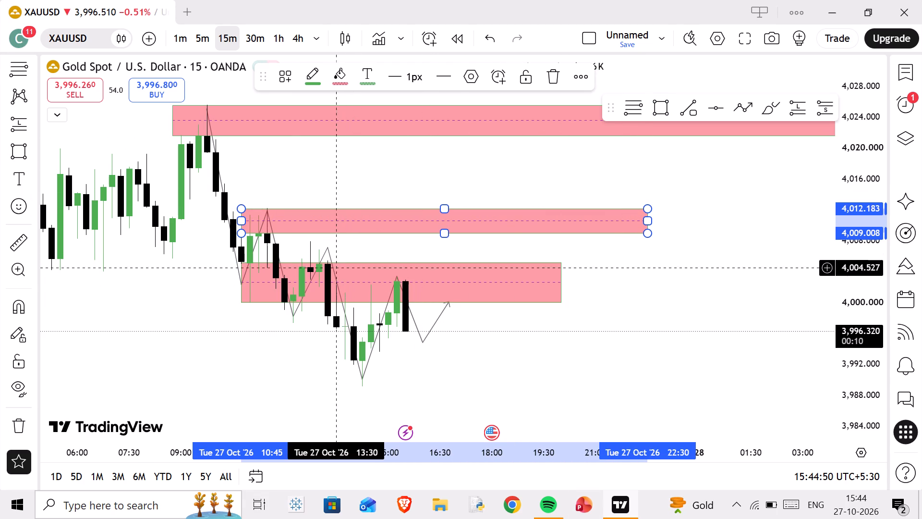
Measure the price gap between the new rectangle's lower edge and the lowest rectangle's upper edge at 12:45.
left_click(9, 234)
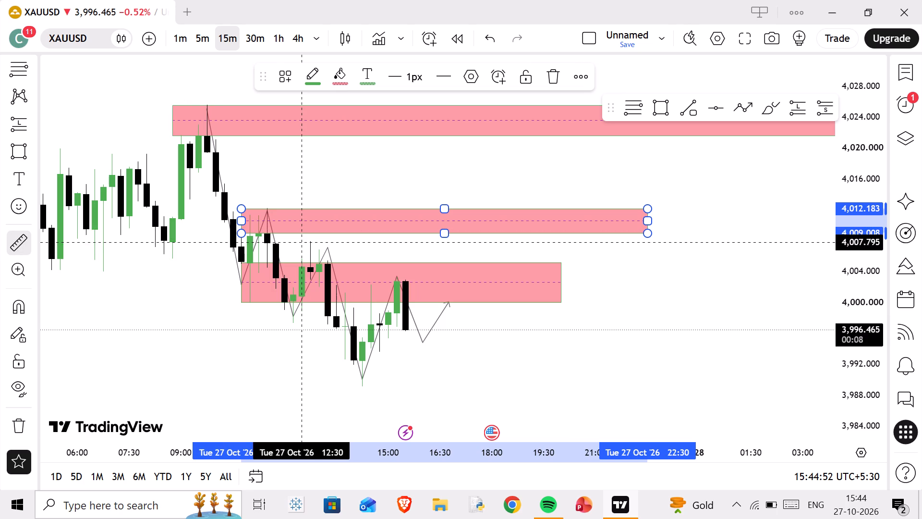
left_click(307, 234)
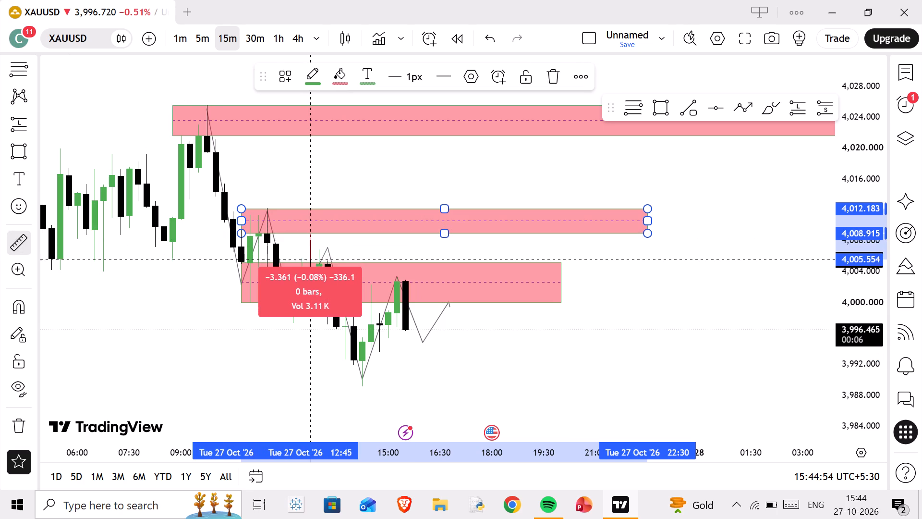
left_click(314, 261)
Delete the lowest red rectangle, between about 4,005 and 4,000.
left_click(564, 279)
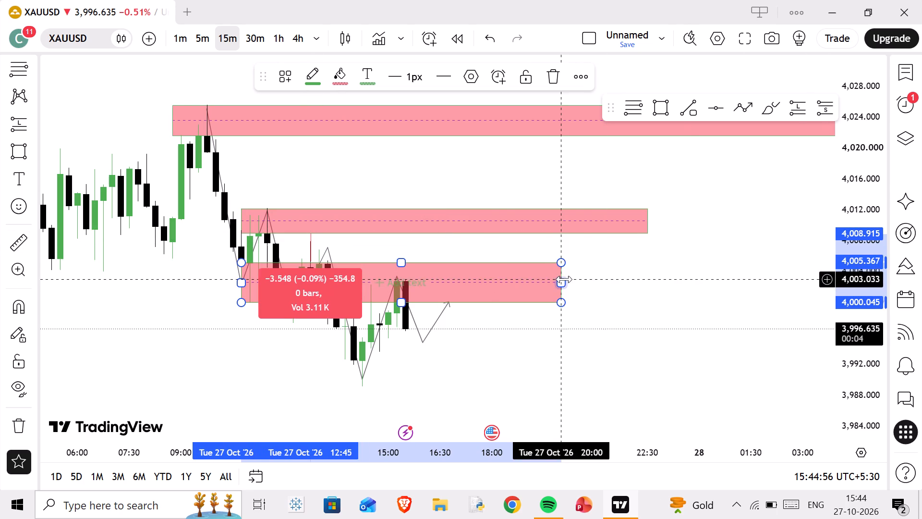
left_click(550, 83)
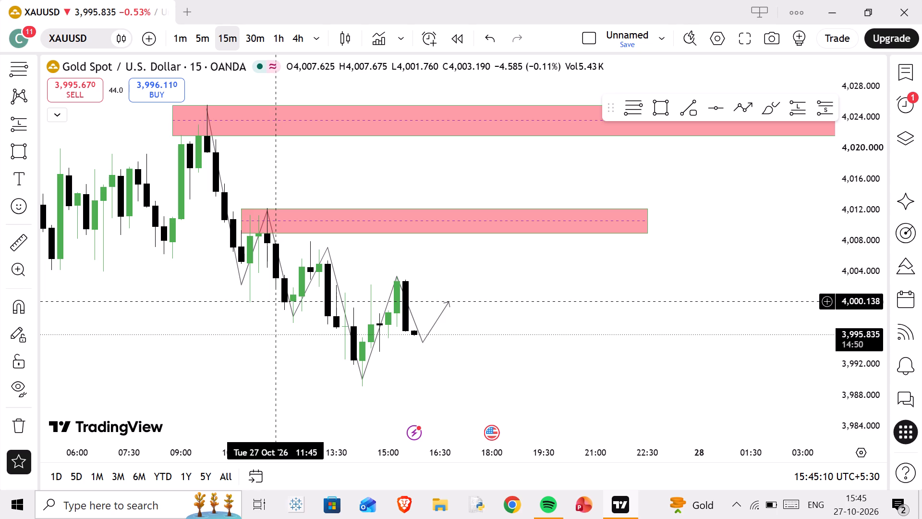
Measure the price drop along the 13:30 candle, from about 3,998.6 down to 3,993.5.
left_click(9, 242)
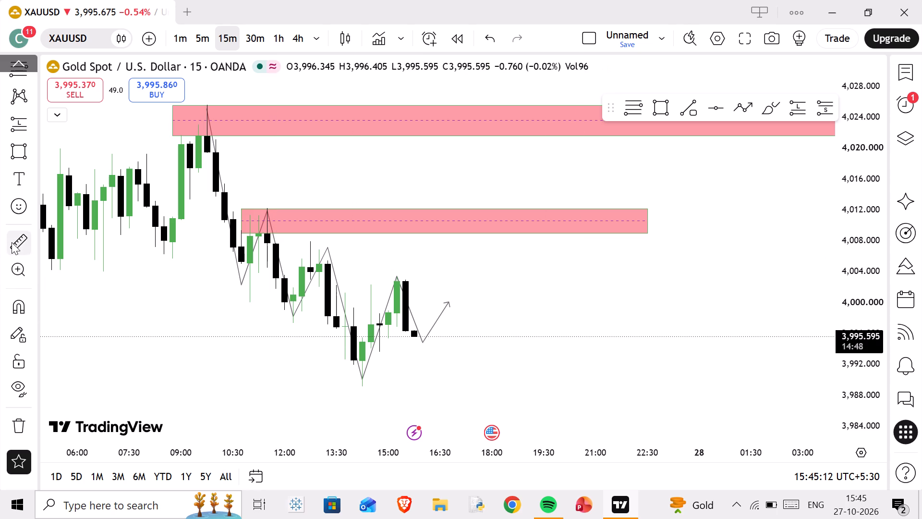
left_click(338, 313)
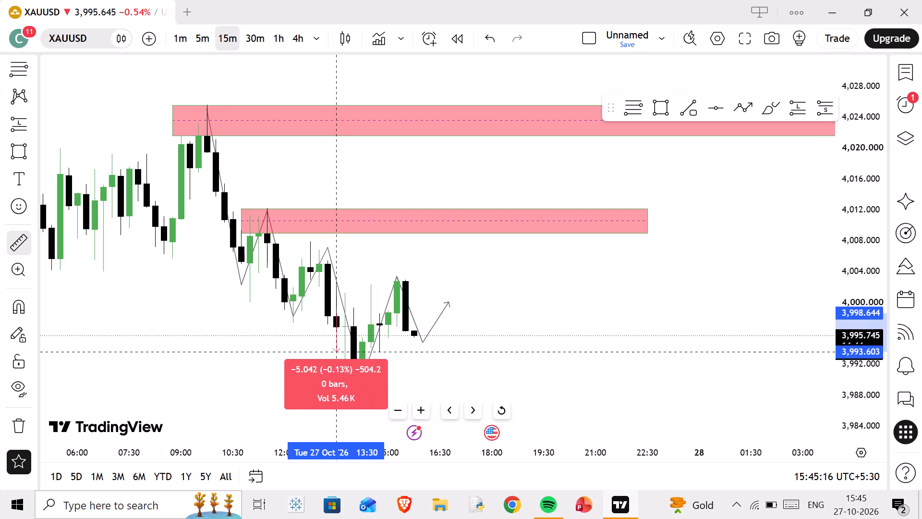
left_click(339, 353)
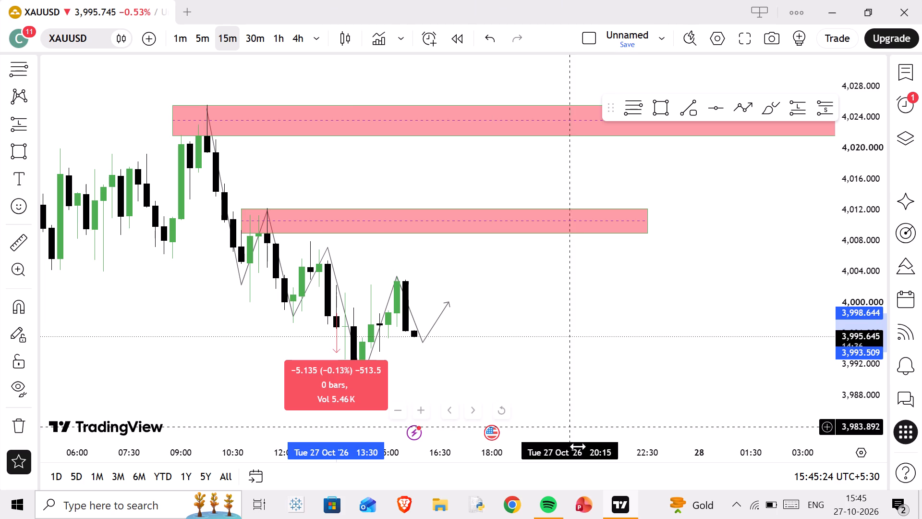
Delete the zigzag path drawn along the downtrend swings.
left_click(417, 334)
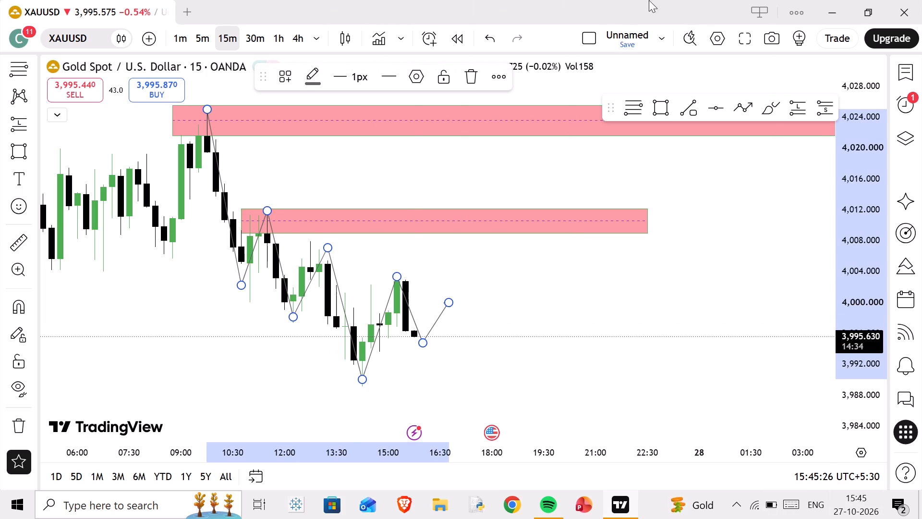
left_click(477, 79)
Extend the lower rectangle's start to 10:00 and move it onto the 12:45 high, spanning 12:30 to 28 Oct 01:00, about 4,005 to 4,008.1.
scroll(340, 298, "down", 3)
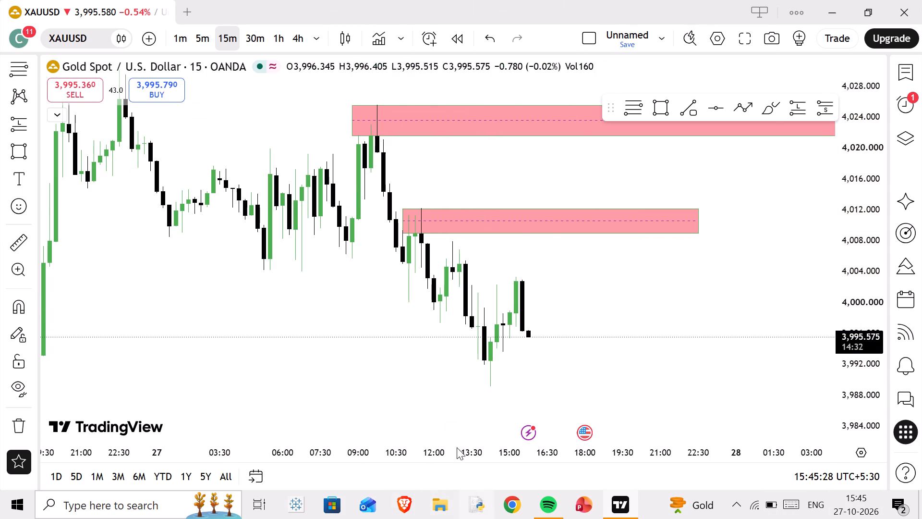
scroll(521, 218, "up", 2)
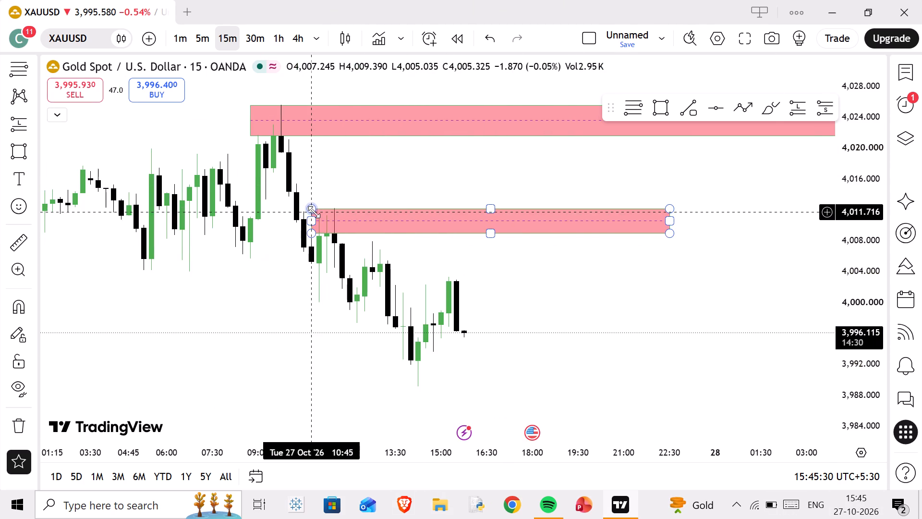
left_click_drag(312, 221, 80, 235)
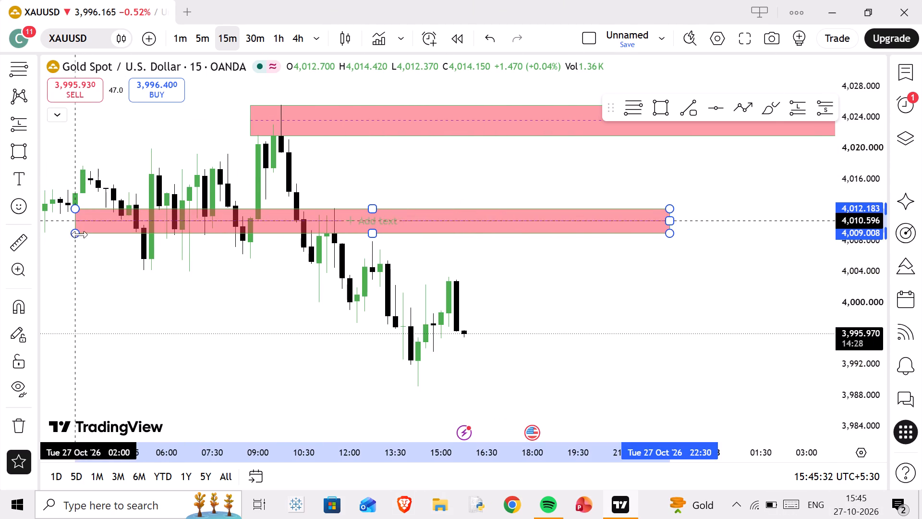
left_click_drag(80, 235, 291, 245)
left_click_drag(381, 222, 386, 223)
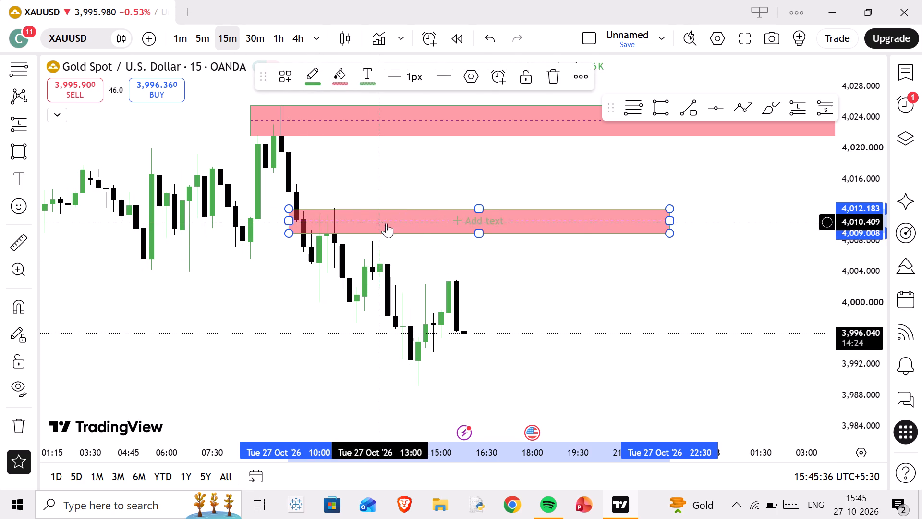
left_click_drag(386, 223, 452, 256)
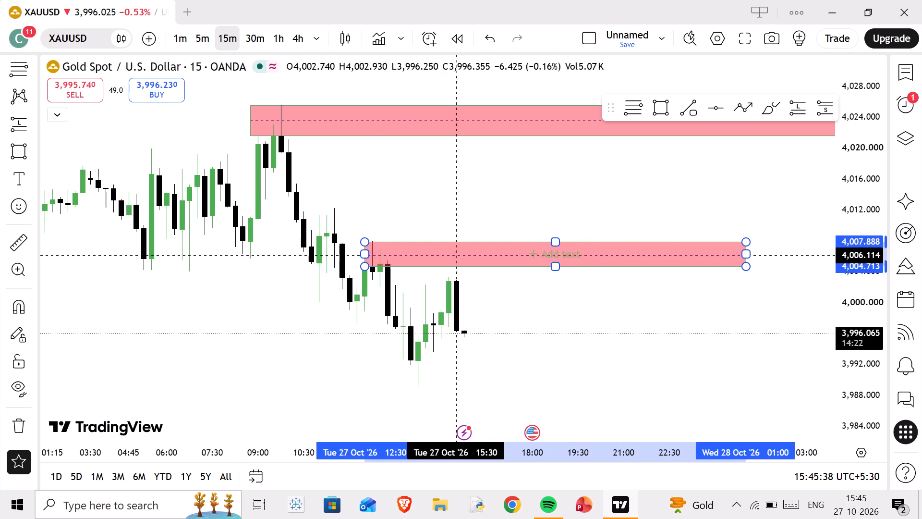
left_click_drag(452, 256, 452, 254)
left_click(367, 184)
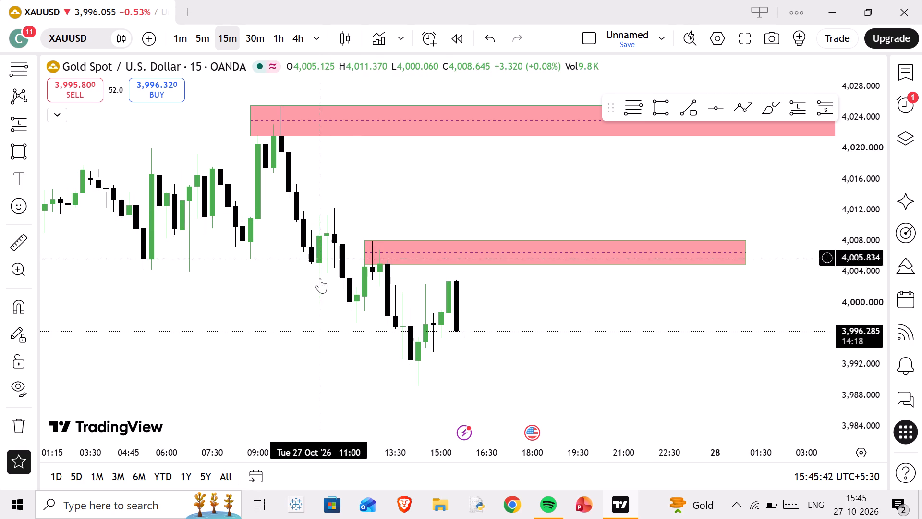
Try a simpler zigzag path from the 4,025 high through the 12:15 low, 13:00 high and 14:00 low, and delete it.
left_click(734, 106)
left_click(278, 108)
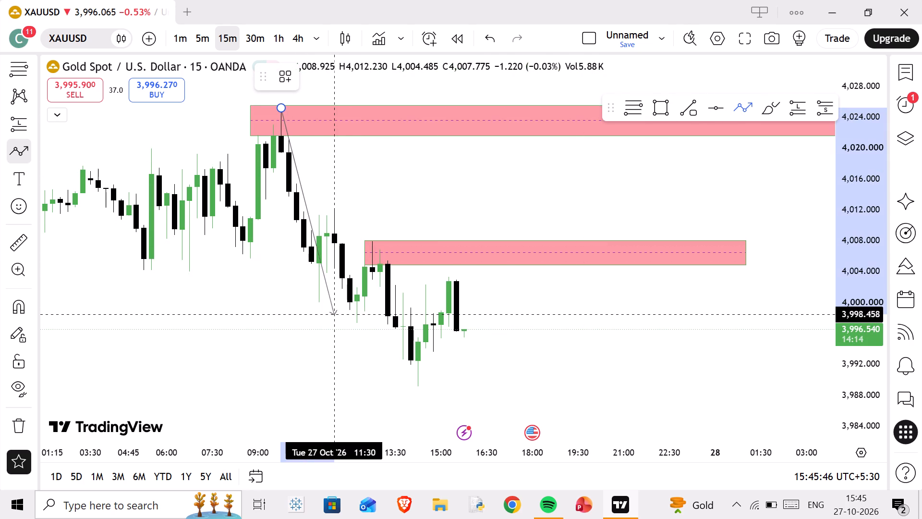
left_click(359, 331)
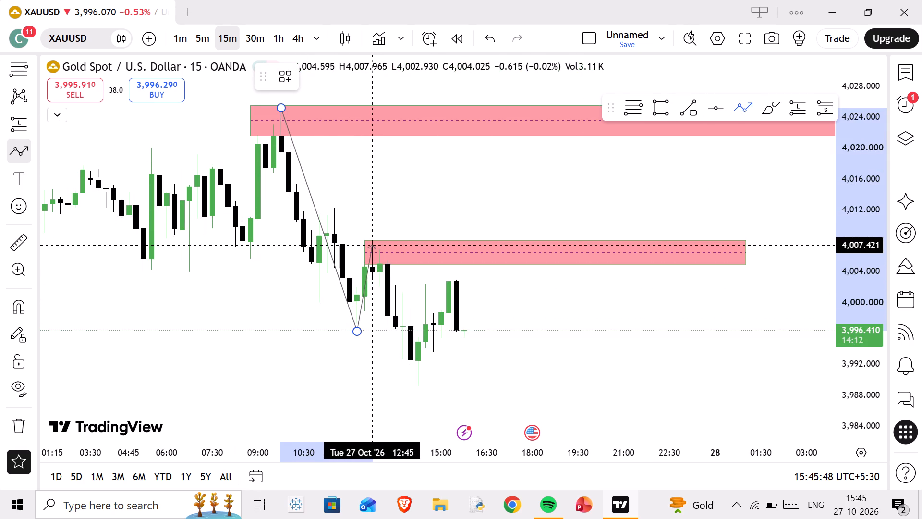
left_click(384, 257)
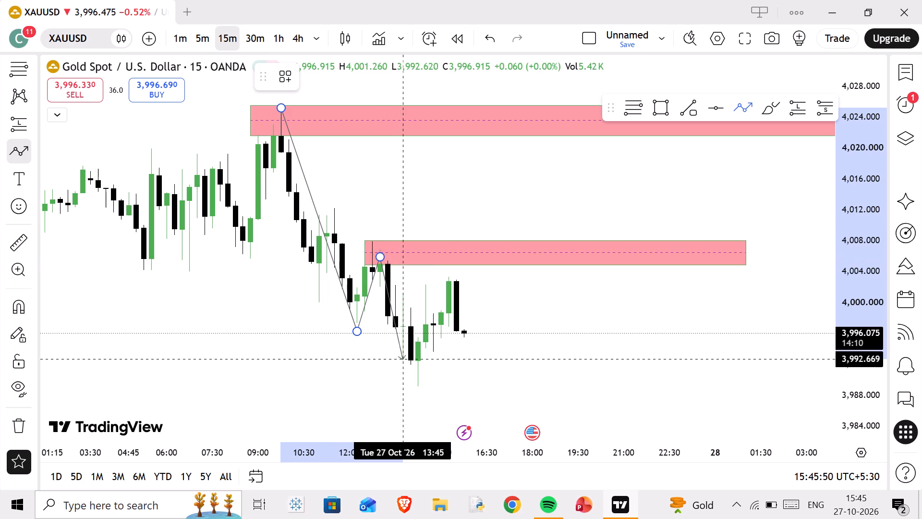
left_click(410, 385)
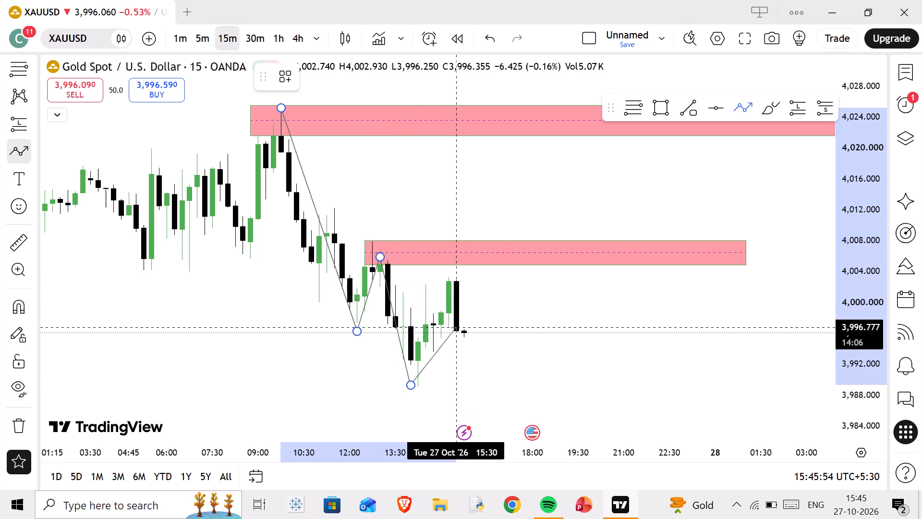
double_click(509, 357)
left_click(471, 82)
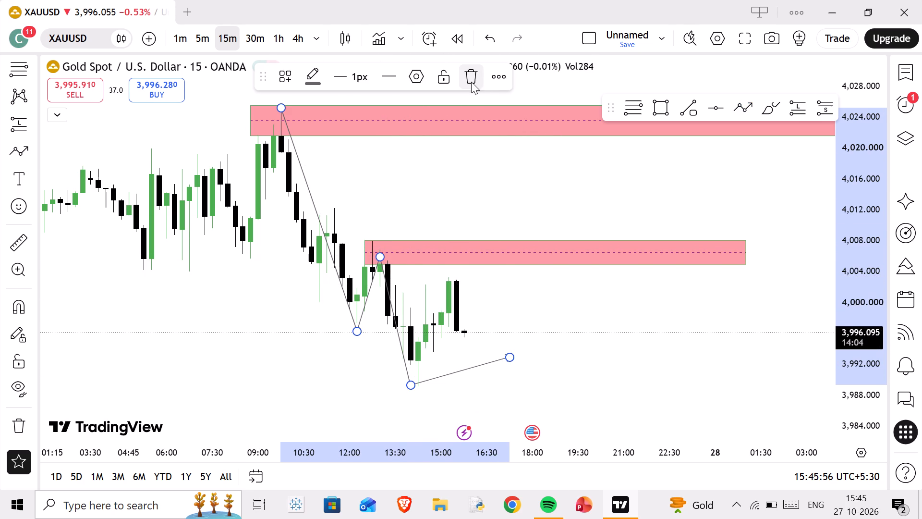
Draw a red rectangle from 11:30 to 21:45, between about 4,000.0 and 3,997.3.
left_click(670, 115)
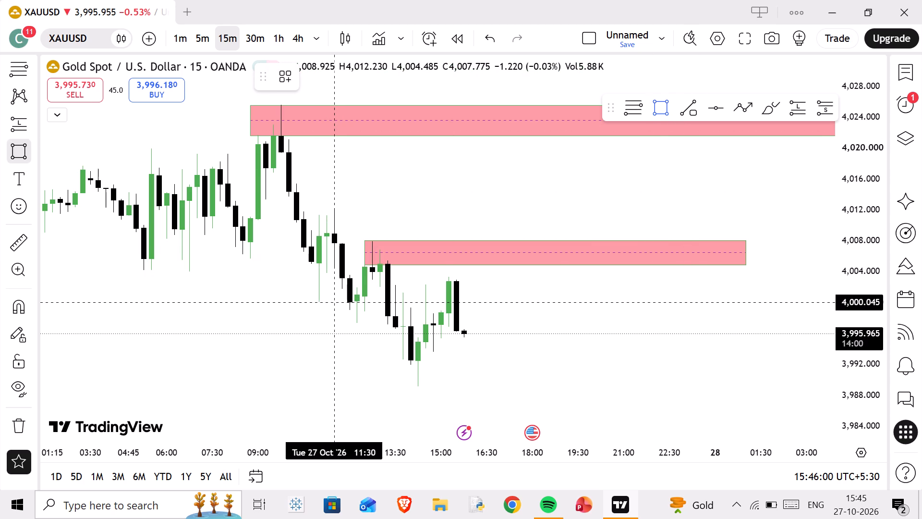
left_click_drag(333, 302, 639, 325)
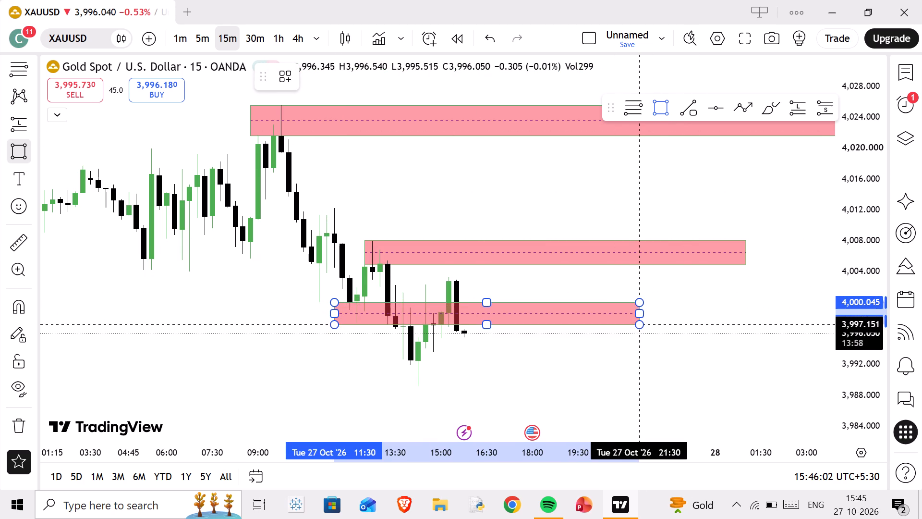
left_click_drag(639, 325, 644, 323)
left_click(644, 323)
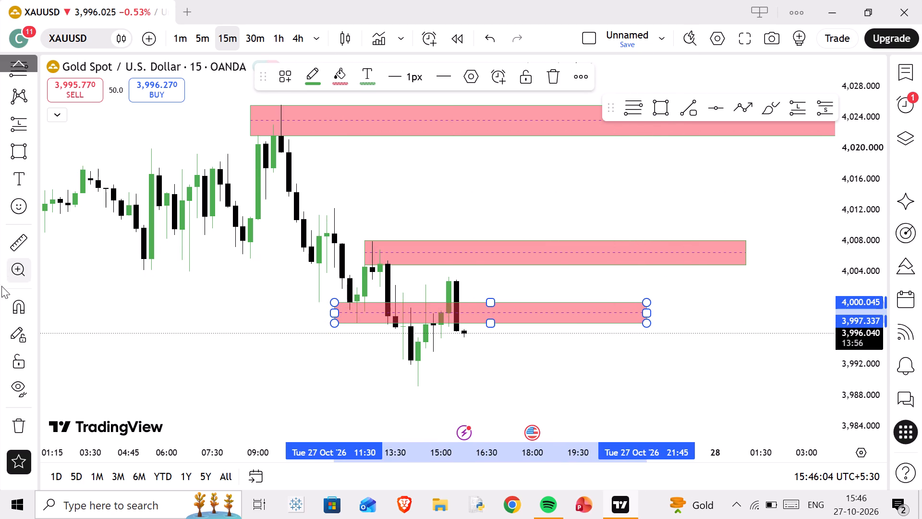
Measure the price gap between the middle rectangle's lower edge and the lowest rectangle's upper edge.
left_click(25, 240)
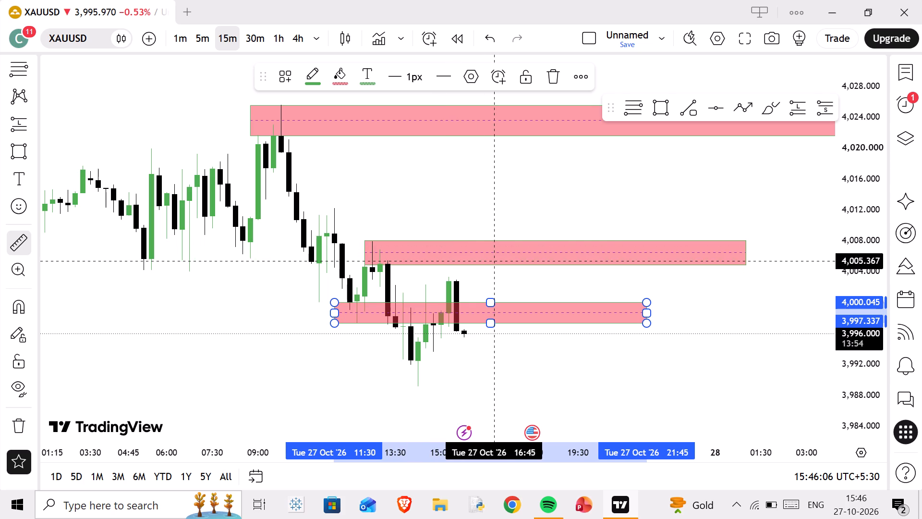
left_click(490, 264)
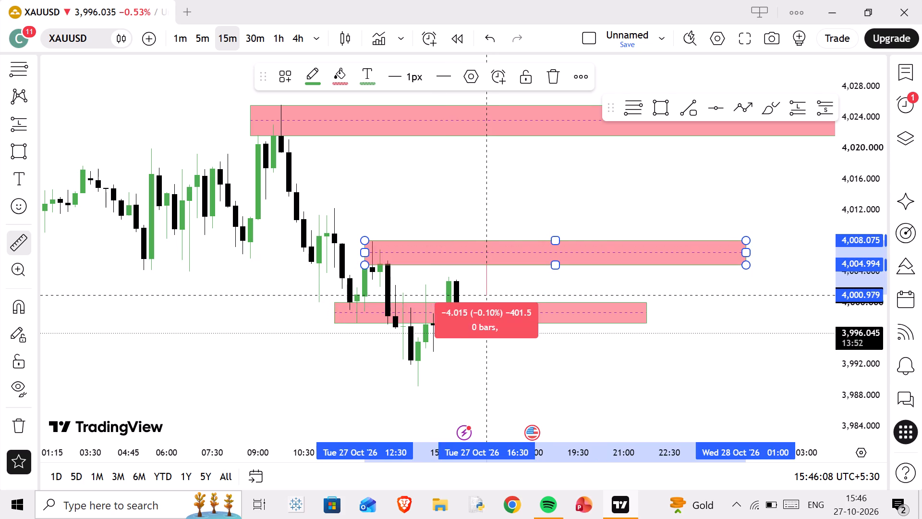
left_click(483, 303)
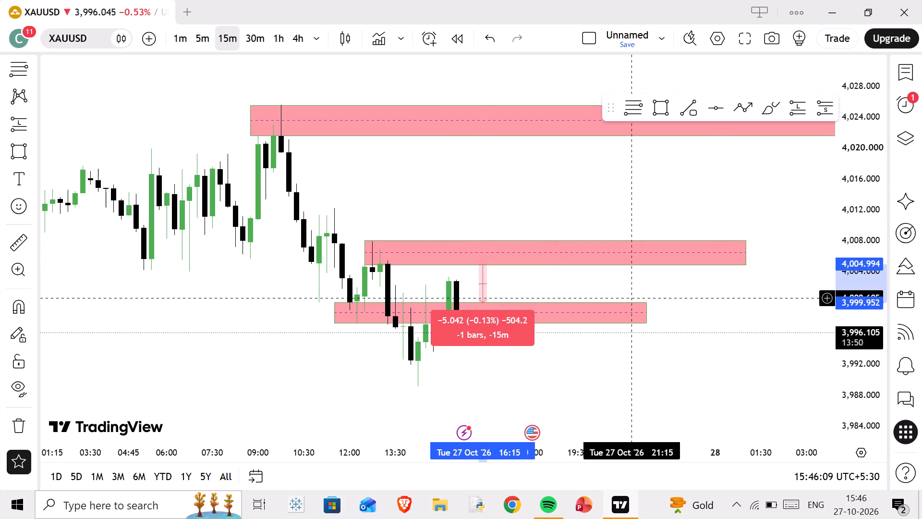
left_click(724, 327)
Switch the XAUUSD chart to the 5-minute timeframe and bring all three red zones into view.
scroll(725, 327, "down", 1)
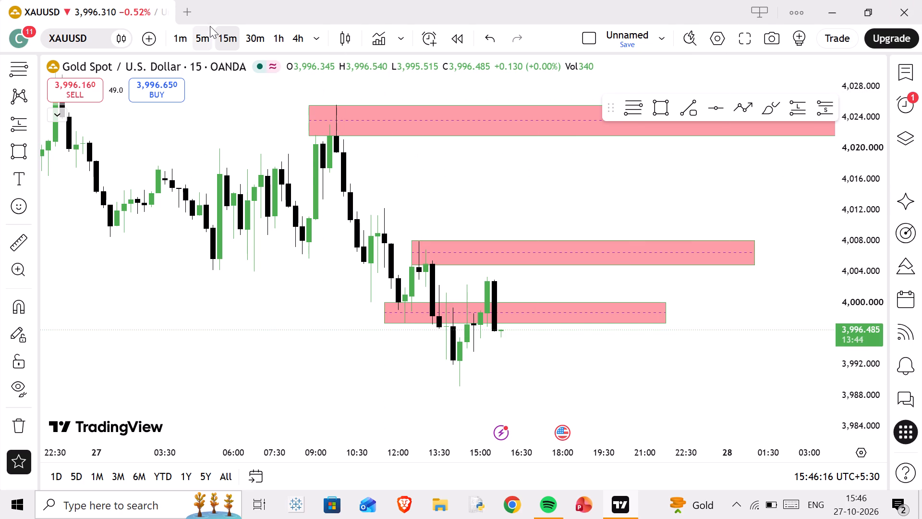
left_click(204, 40)
scroll(421, 249, "down", 4)
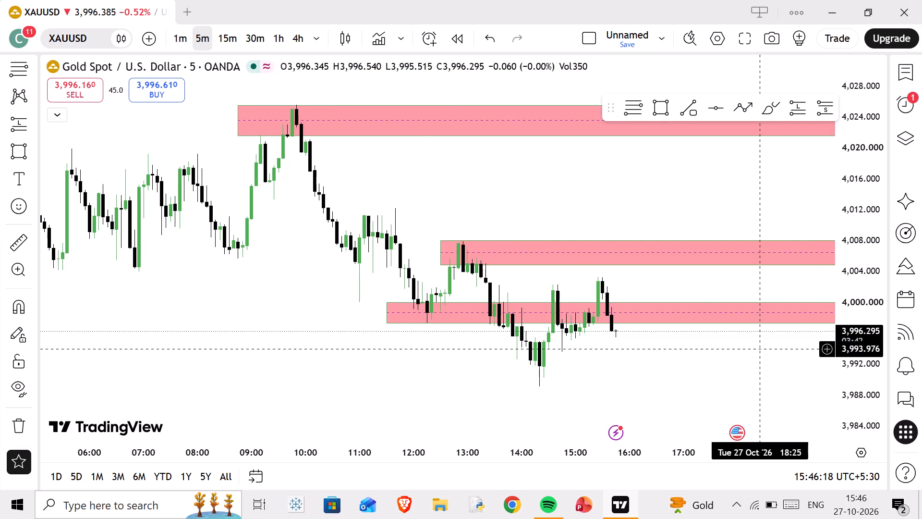
left_click_drag(690, 357, 484, 335)
scroll(483, 333, "down", 2)
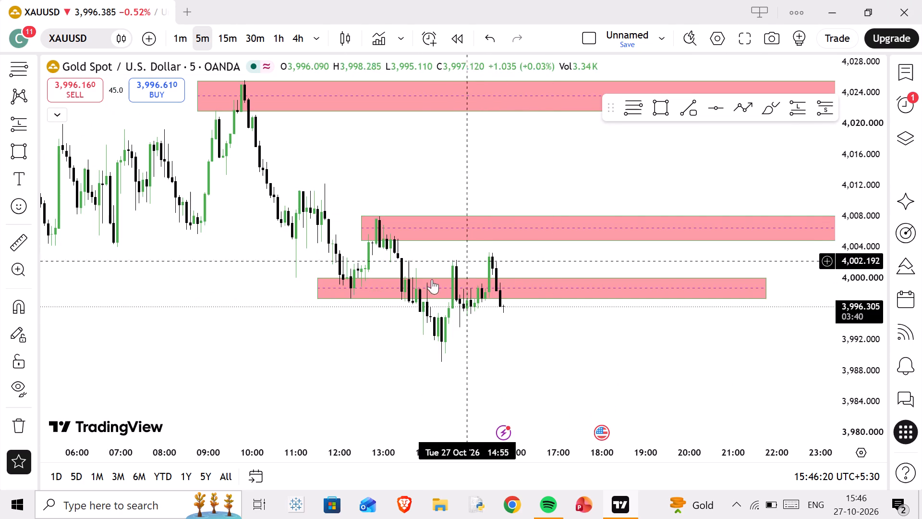
Measure the price gap between the middle and lowest red zones again on the 5-minute chart.
left_click(15, 237)
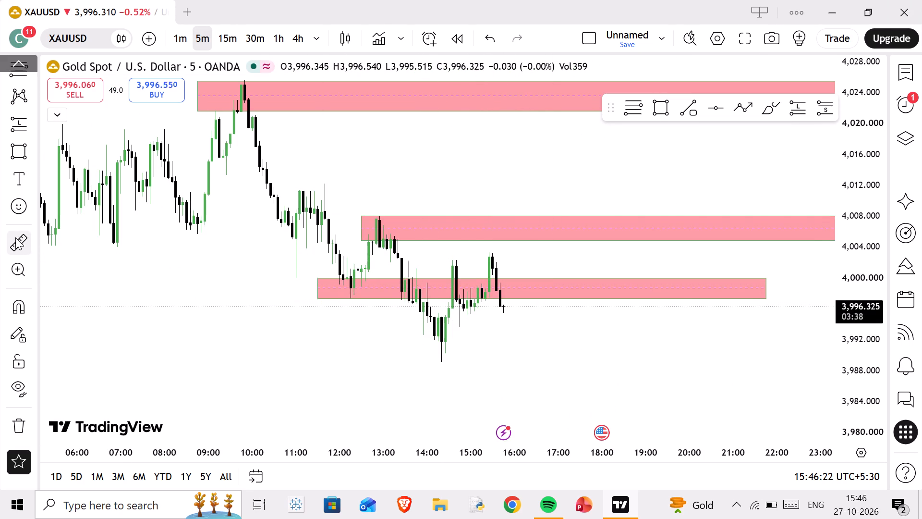
left_click(474, 239)
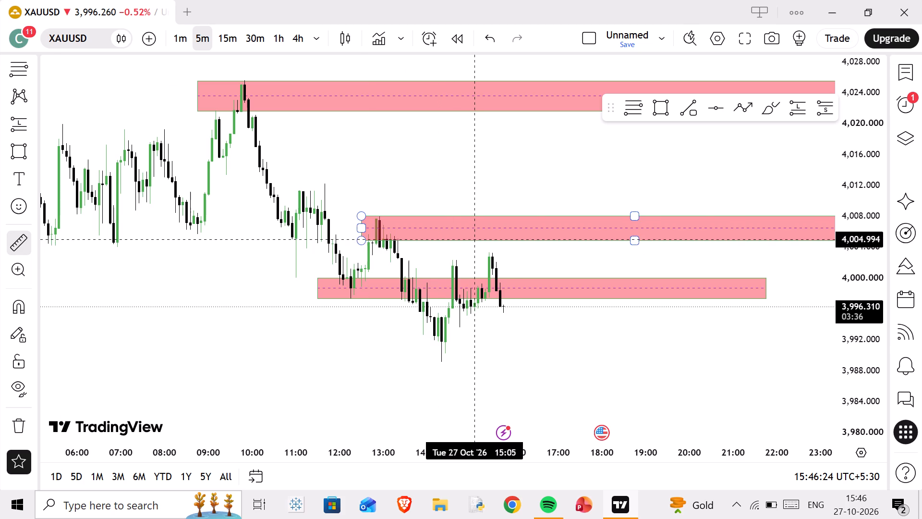
left_click(482, 278)
left_click(437, 249)
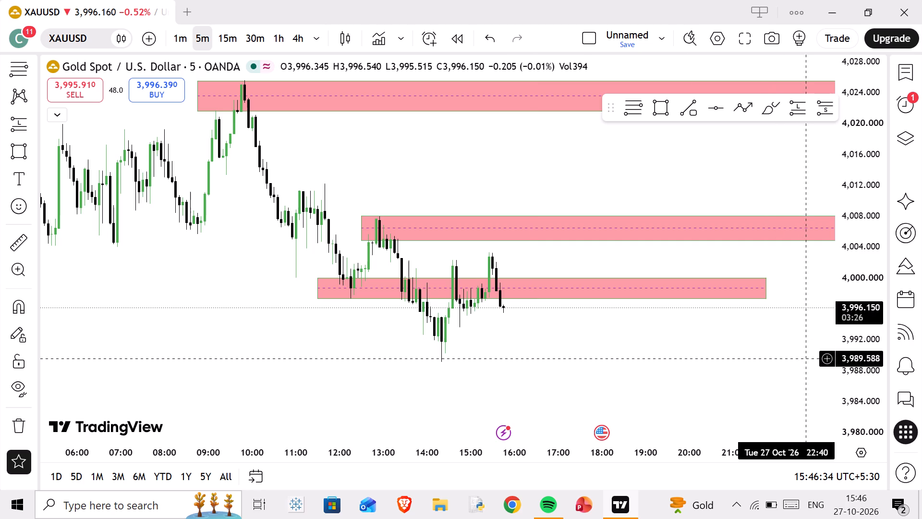
Switch the XAUUSD chart to the 1-minute timeframe and bring the latest candles around the lowest red zone into view.
scroll(848, 351, "up", 9)
scroll(680, 350, "up", 2)
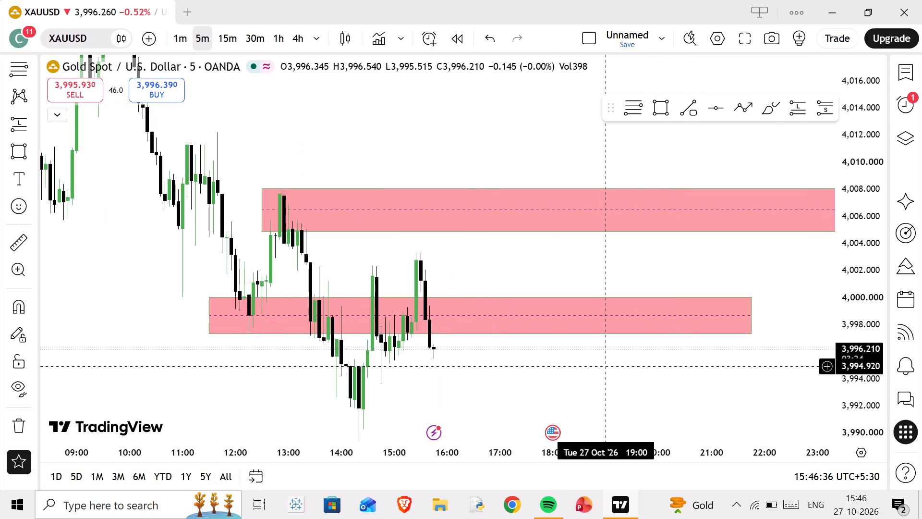
scroll(477, 366, "up", 1)
left_click_drag(428, 359, 517, 291)
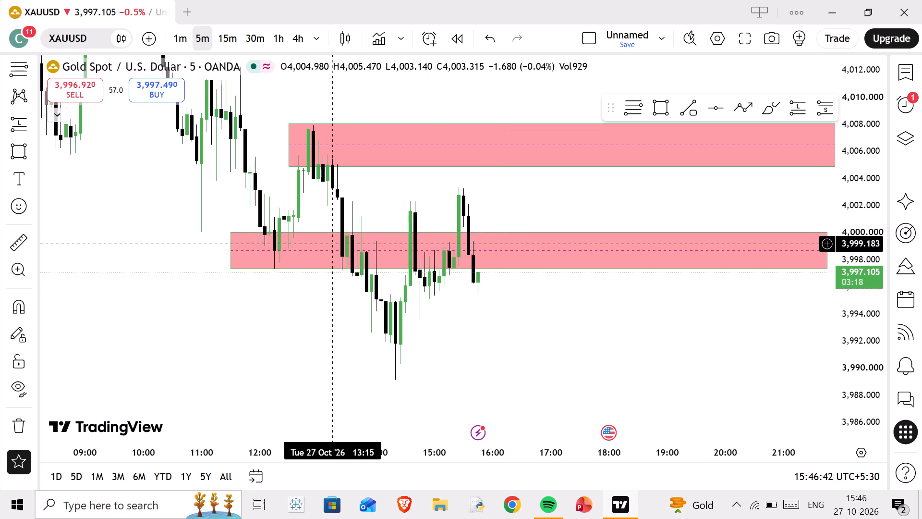
scroll(534, 280, "up", 2)
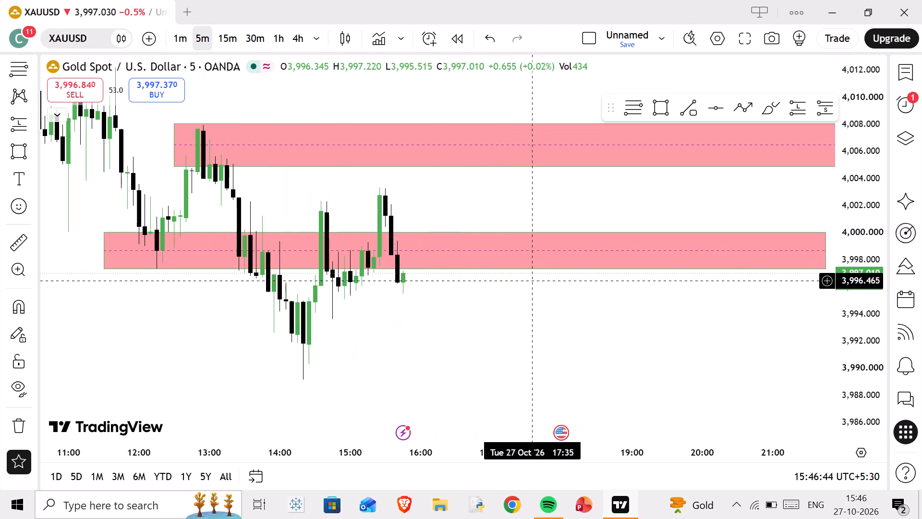
left_click(175, 40)
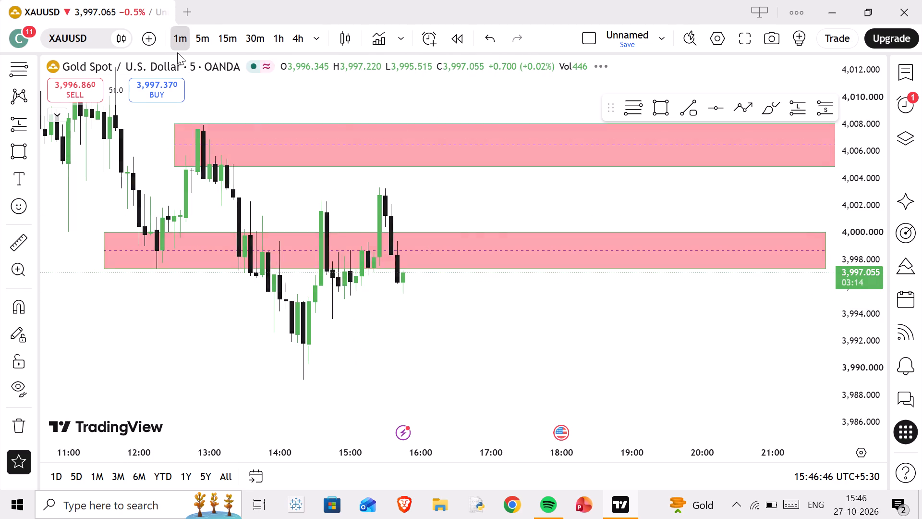
scroll(501, 305, "down", 7)
left_click_drag(571, 300, 291, 311)
scroll(859, 333, "up", 8)
scroll(535, 341, "up", 4)
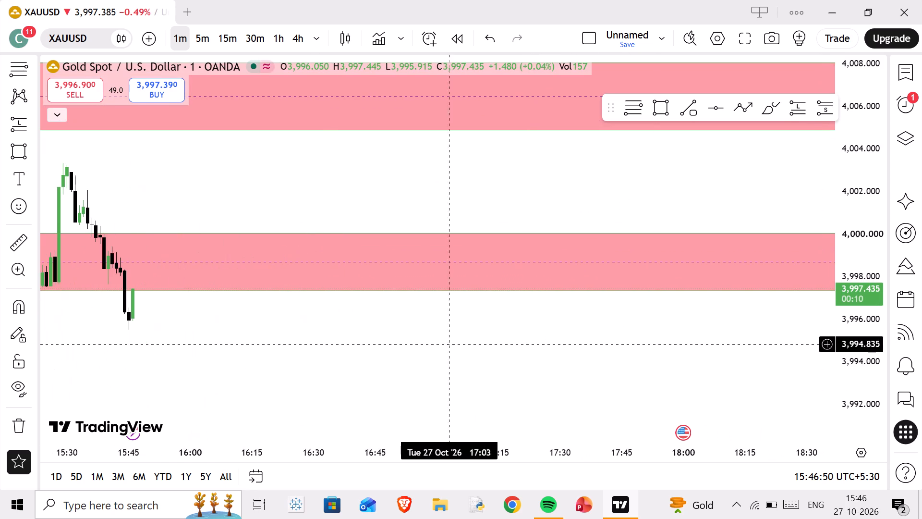
left_click_drag(320, 334, 653, 284)
scroll(604, 292, "down", 1)
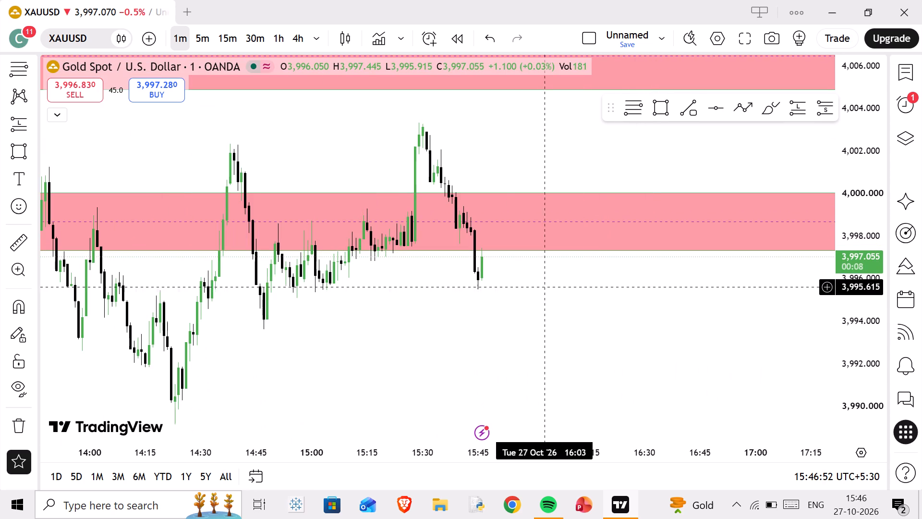
Place a short position at the latest candle, with entry about 3,997.4 at the lowest red zone's lower edge and target about 3,989.2.
left_click(814, 111)
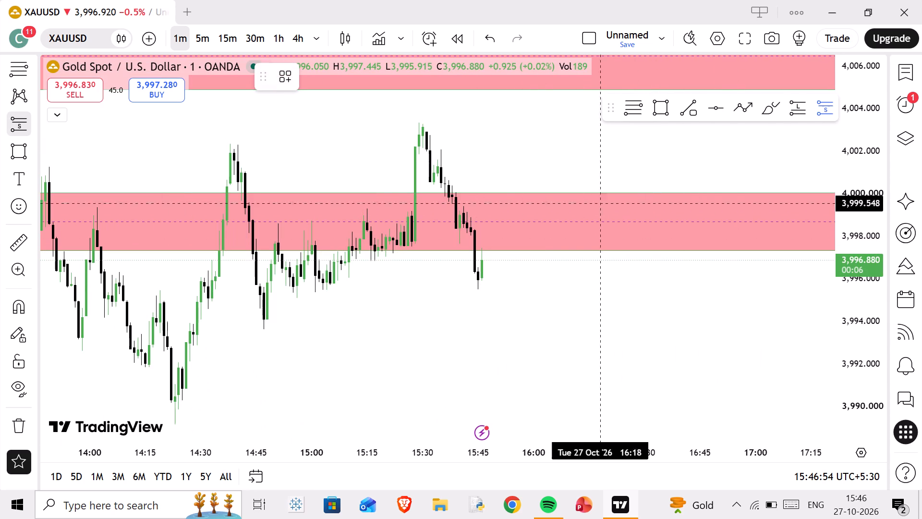
left_click(487, 250)
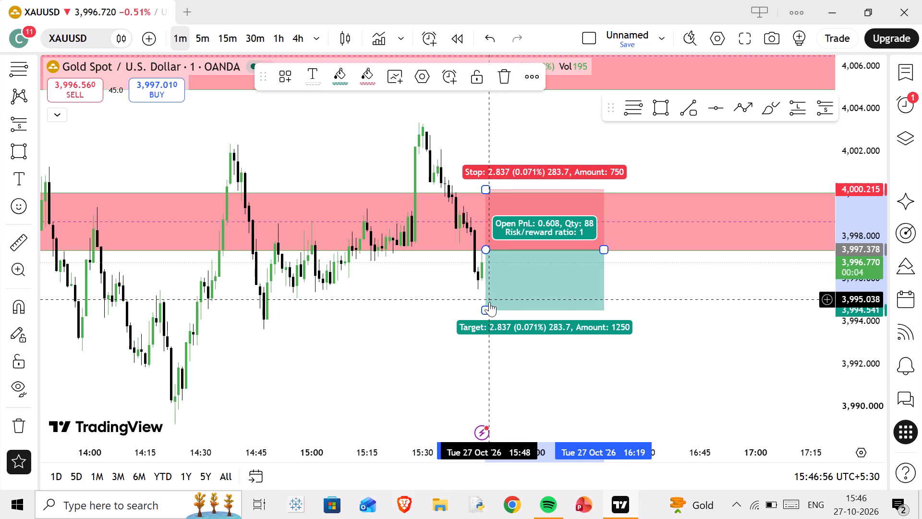
left_click_drag(487, 312, 508, 419)
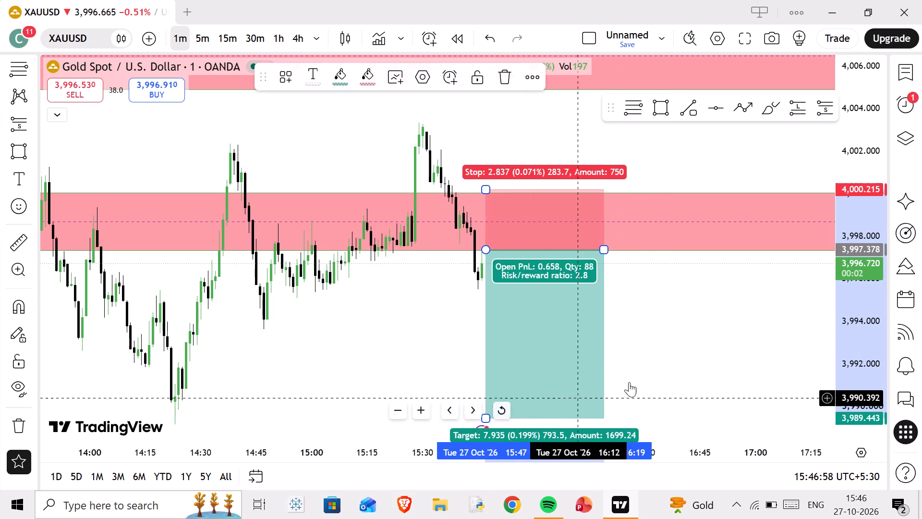
left_click_drag(660, 363, 661, 263)
left_click_drag(487, 332, 491, 359)
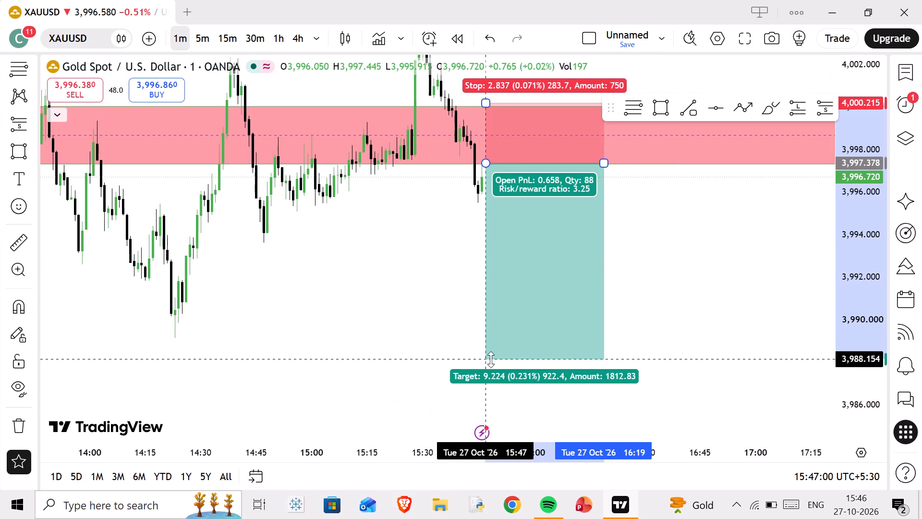
left_click_drag(491, 359, 496, 336)
Shift the whole short position slightly earlier so it starts at 15:45, with its entry at about 3,997.41.
left_click_drag(411, 272, 421, 309)
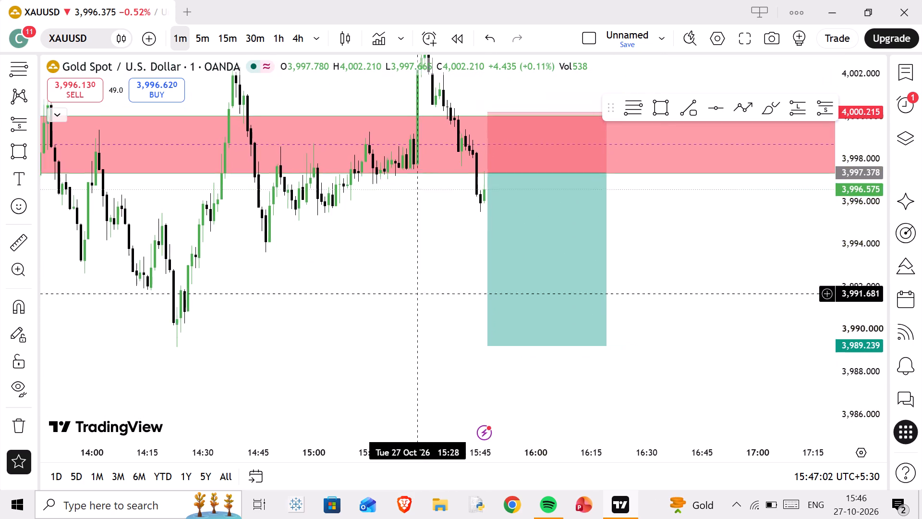
left_click_drag(421, 309, 425, 342)
left_click_drag(504, 258, 495, 257)
left_click(419, 247)
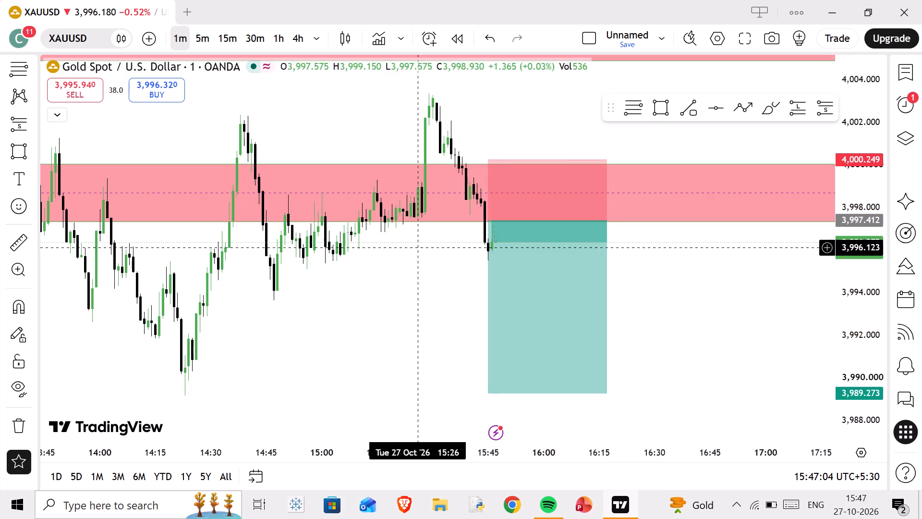
Tighten the short position's stop level to about 3,998.43, inside the lowest red zone.
left_click_drag(488, 162, 489, 198)
left_click(422, 268)
scroll(421, 268, "down", 1)
left_click(694, 278)
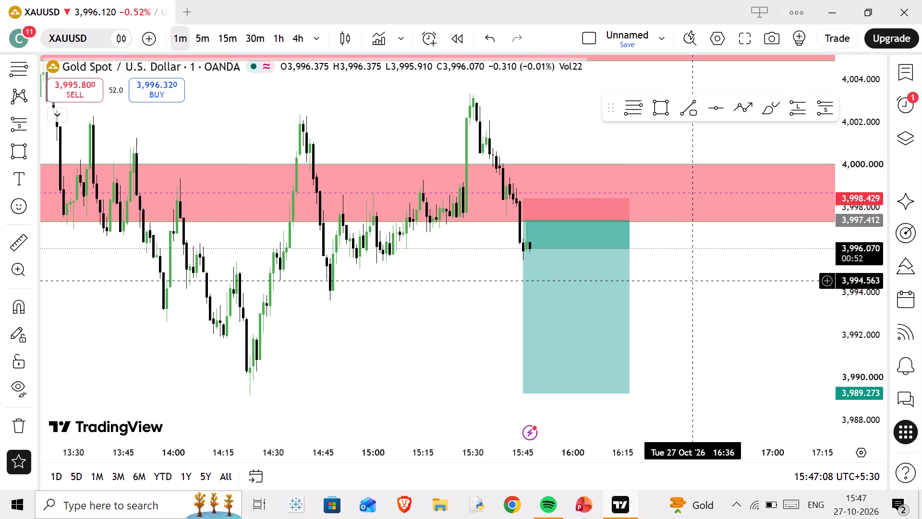
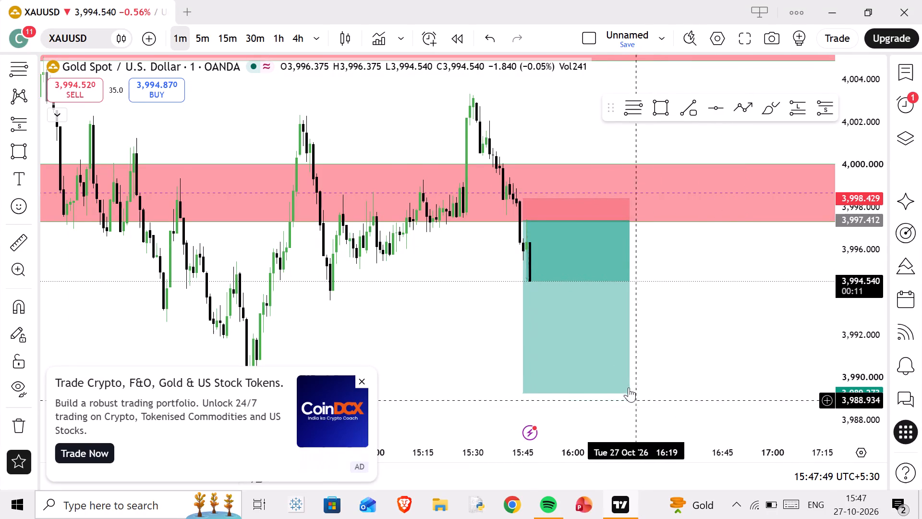
Move the whole short position later to start at about 16:25, with its entry at about 3,997.04.
scroll(629, 389, "up", 6)
left_click_drag(381, 271, 617, 278)
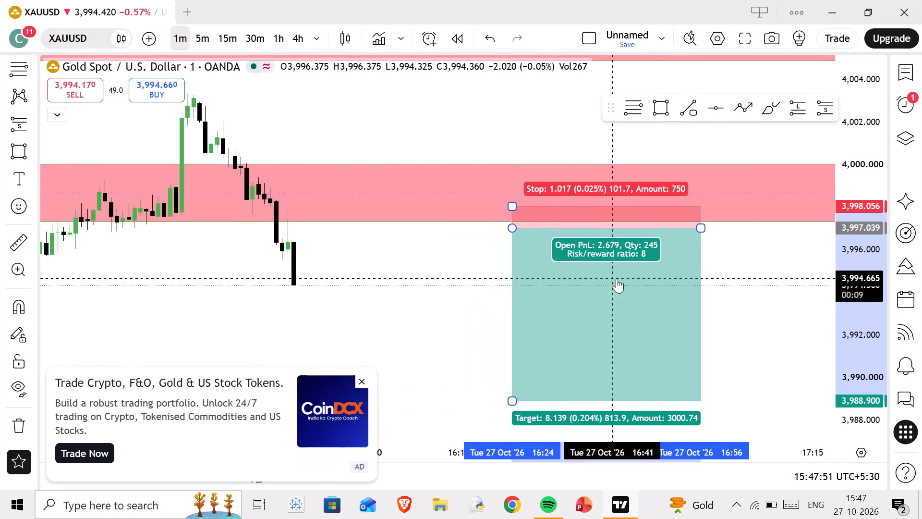
Switch the chart to the 15-minute timeframe and examine the short position against the three red supply zones.
scroll(218, 306, "down", 5)
left_click(227, 37)
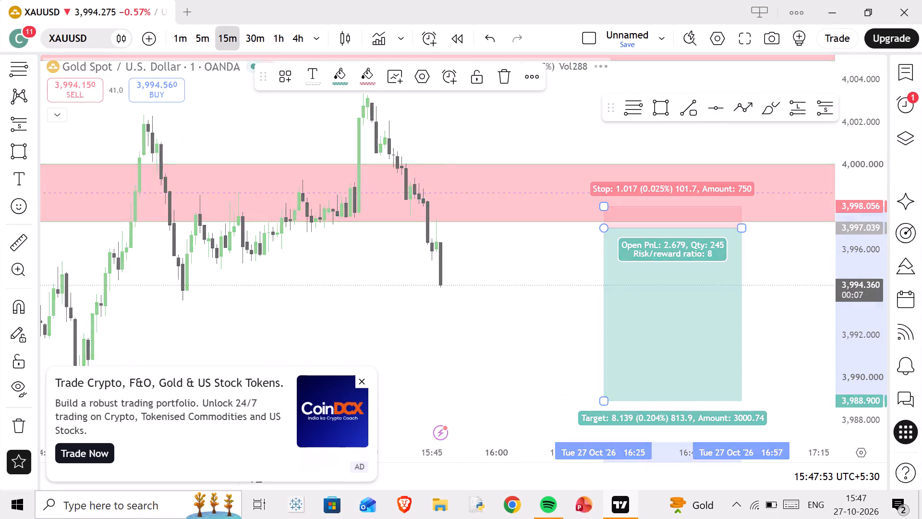
scroll(562, 283, "up", 4)
scroll(857, 283, "down", 18)
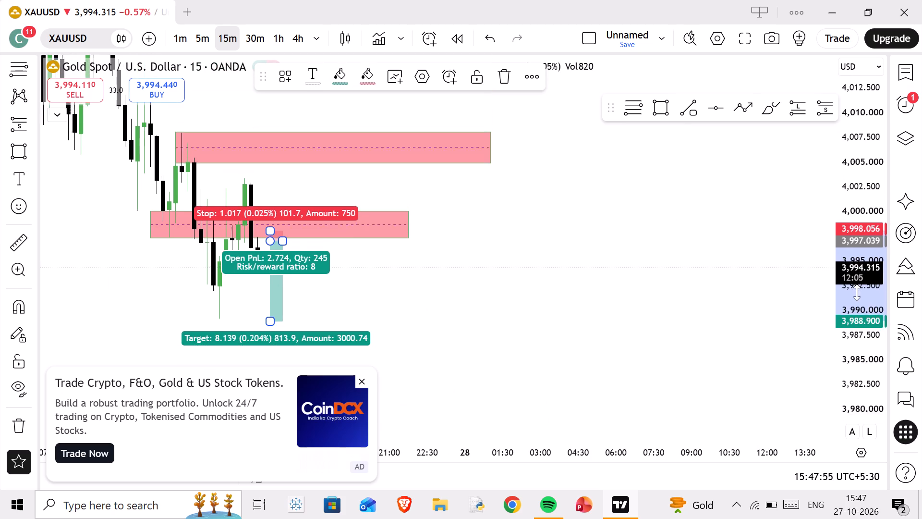
scroll(857, 292, "down", 1)
left_click_drag(513, 245, 632, 337)
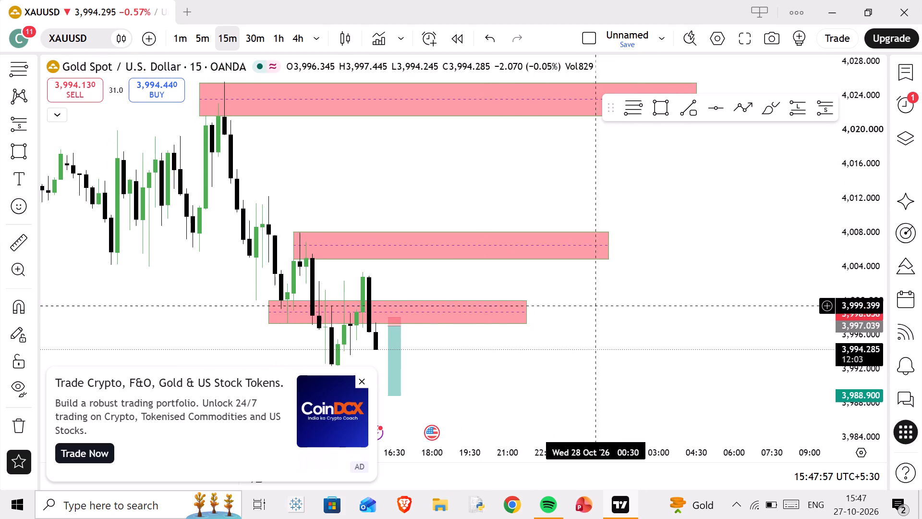
left_click_drag(659, 309, 675, 253)
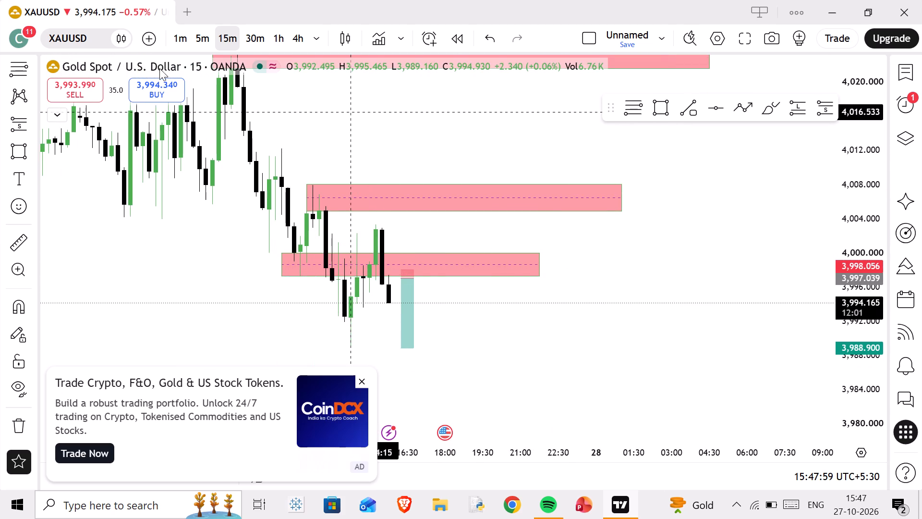
Return the chart to the 1-minute timeframe and examine the latest candles below the lowest red zone up close.
left_click(187, 43)
scroll(402, 272, "down", 5)
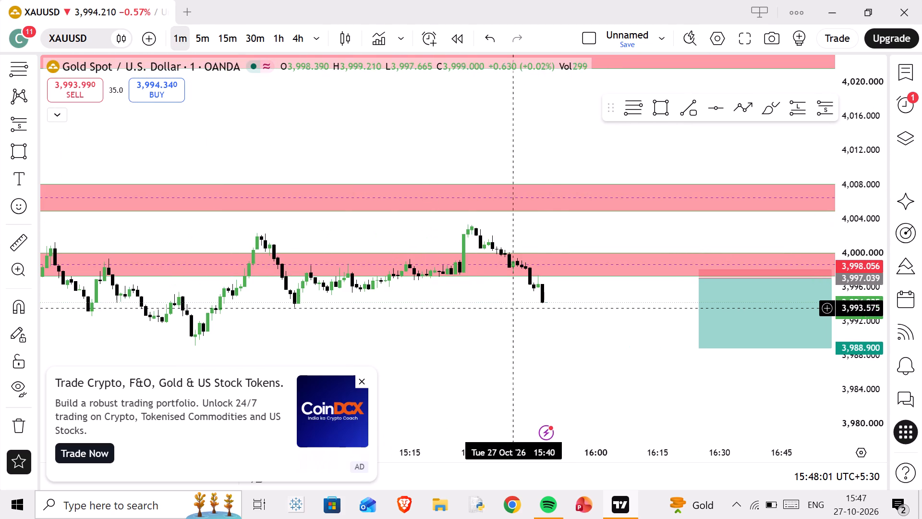
scroll(865, 333, "up", 17)
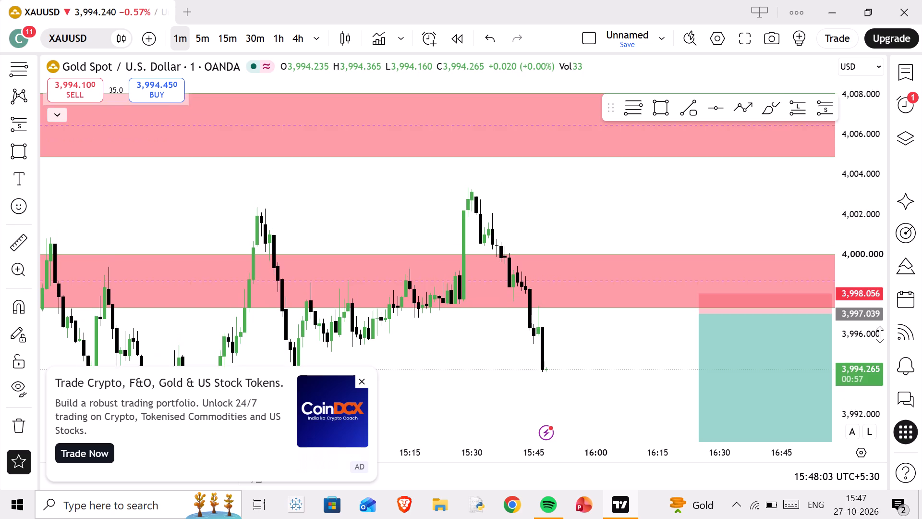
scroll(880, 334, "up", 3)
scroll(566, 341, "up", 2)
left_click_drag(557, 352, 670, 309)
scroll(641, 323, "up", 2)
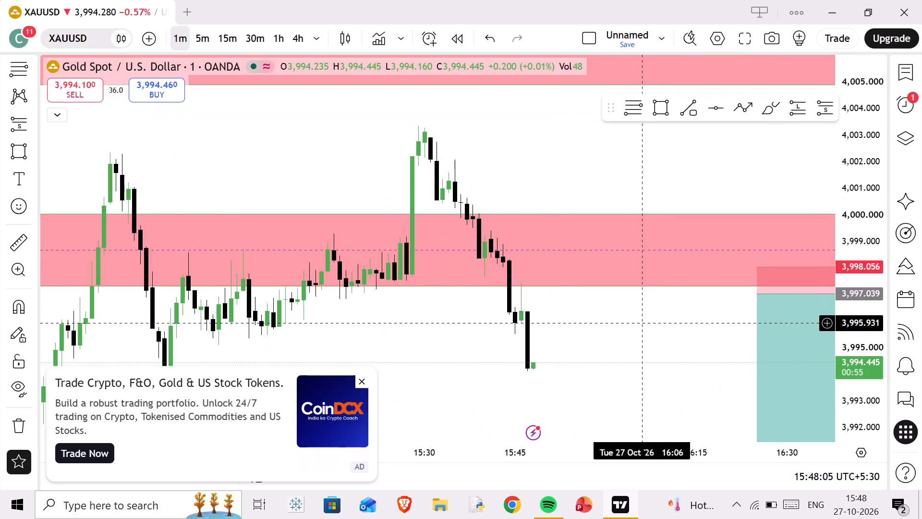
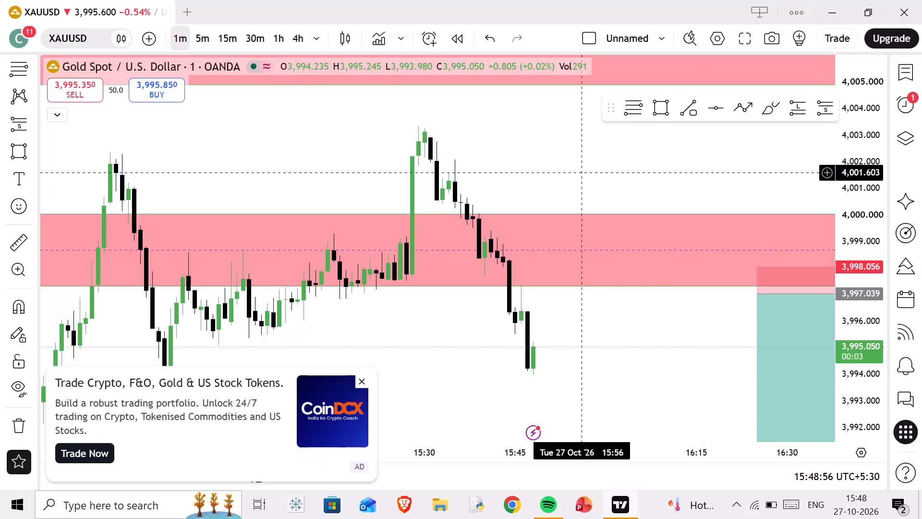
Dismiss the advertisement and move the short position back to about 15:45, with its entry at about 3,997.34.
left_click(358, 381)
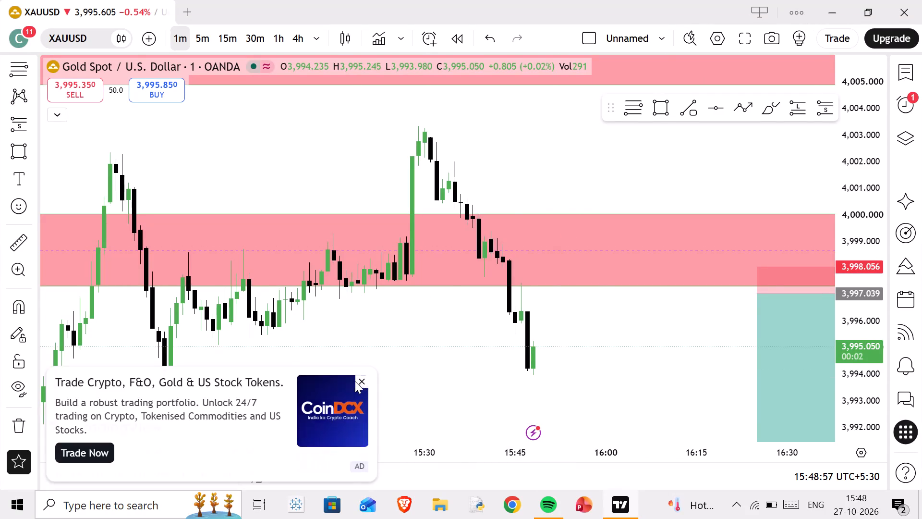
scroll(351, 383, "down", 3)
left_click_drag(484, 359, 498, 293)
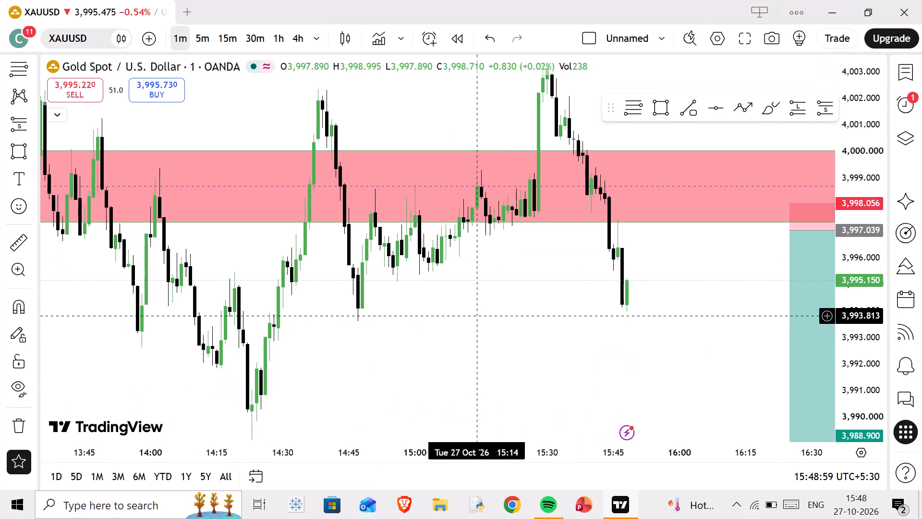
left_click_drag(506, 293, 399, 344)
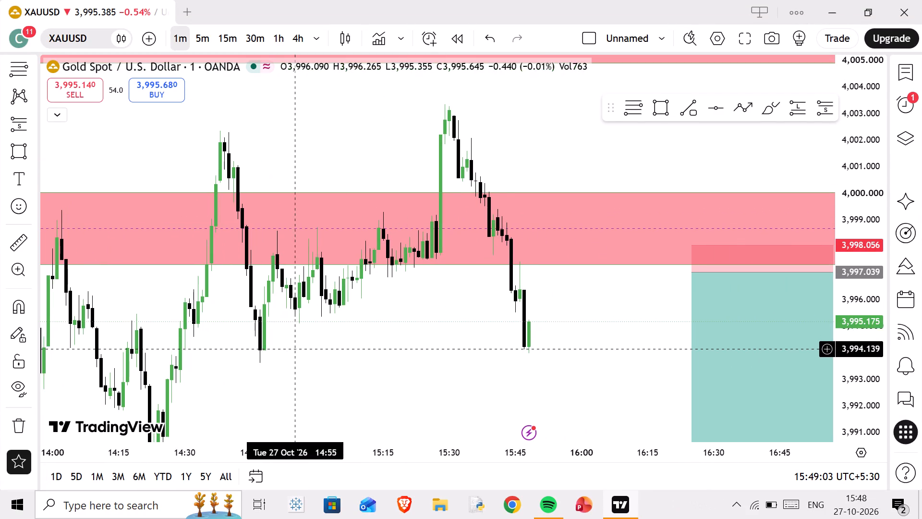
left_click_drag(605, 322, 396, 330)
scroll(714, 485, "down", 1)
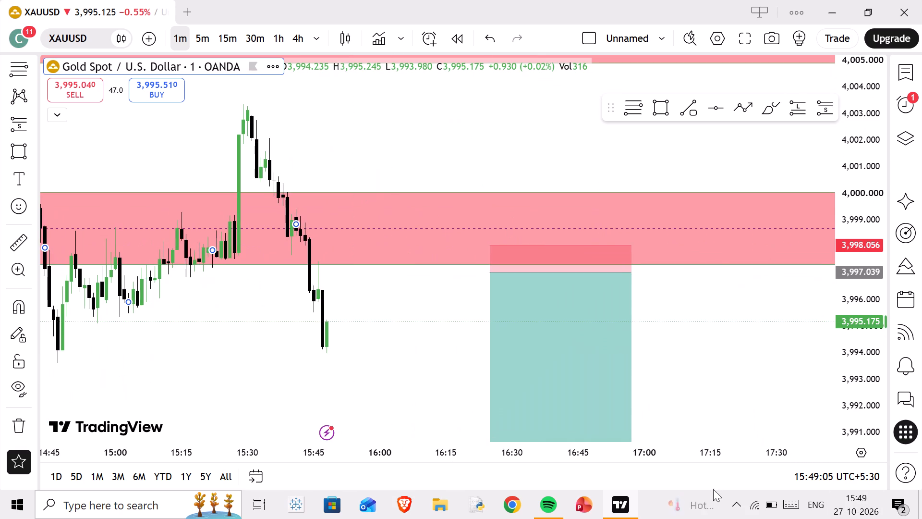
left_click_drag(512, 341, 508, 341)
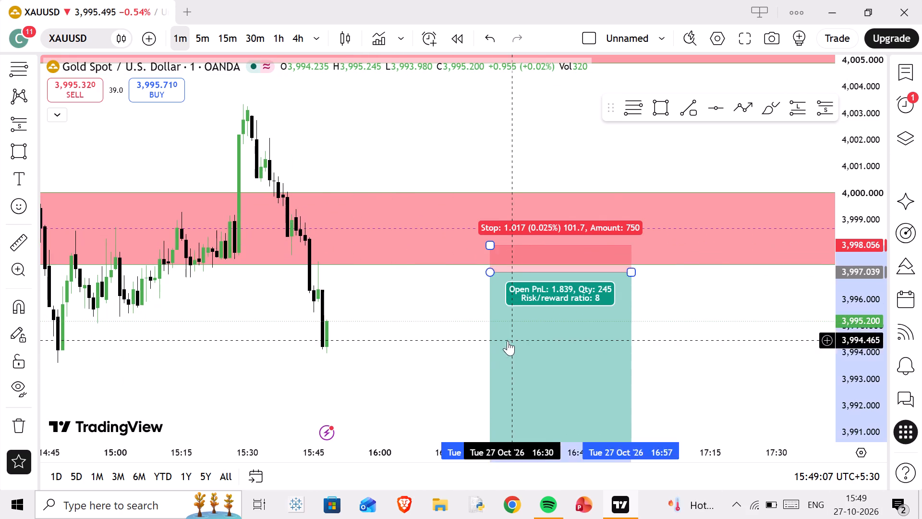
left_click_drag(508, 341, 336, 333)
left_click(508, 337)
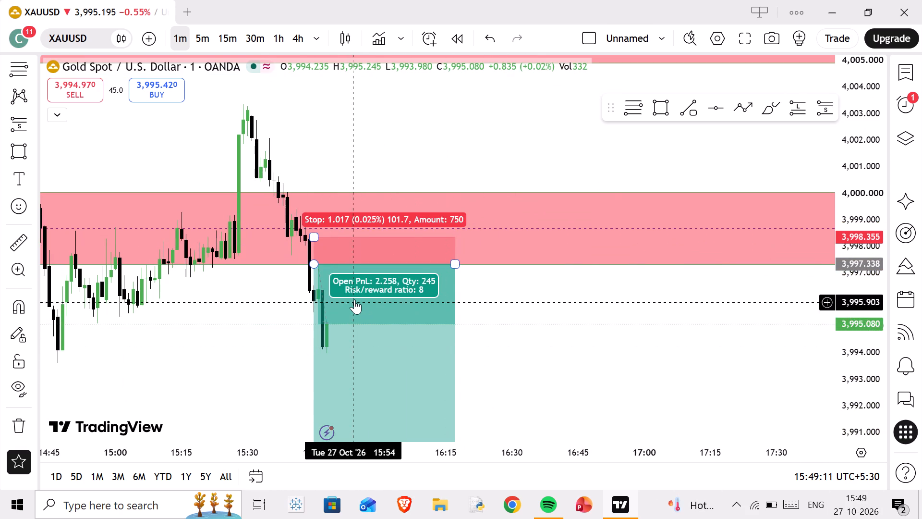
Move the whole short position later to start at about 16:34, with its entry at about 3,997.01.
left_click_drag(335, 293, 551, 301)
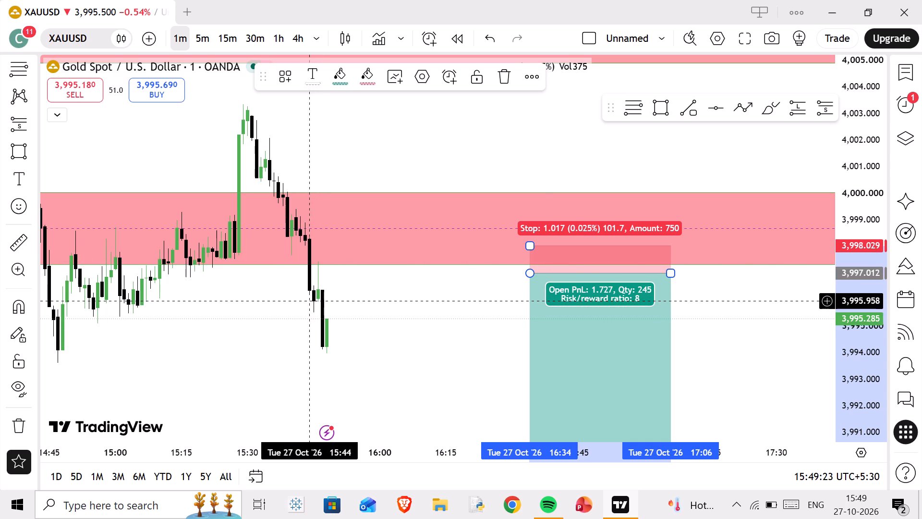
Move the short position back onto the latest candles, starting at about 15:46 with its entry at about 3,995.87.
left_click_drag(597, 370, 381, 400)
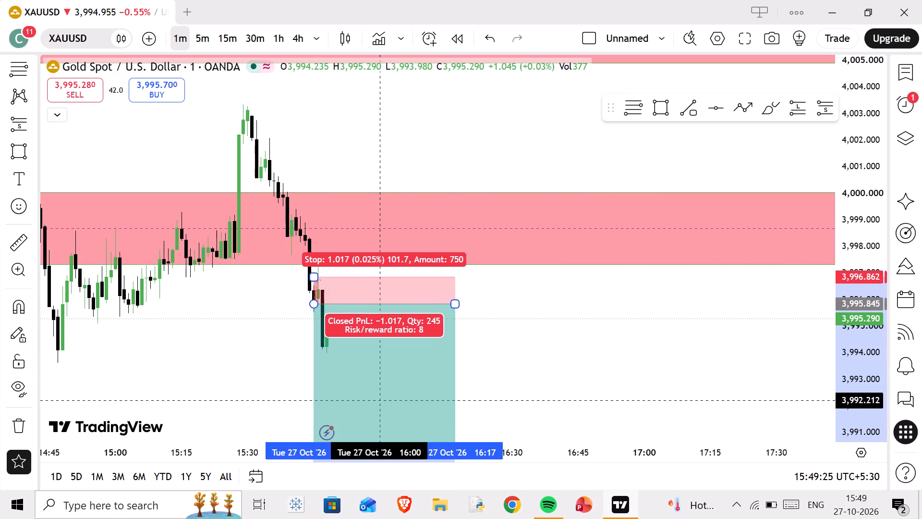
left_click_drag(381, 400, 383, 399)
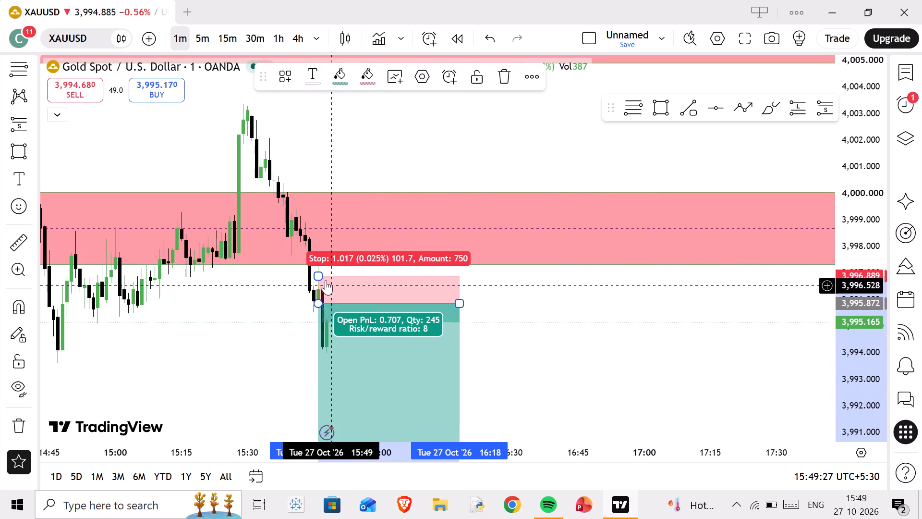
Raise the short position's stop level into the lowest red zone, to about 3,997.72.
left_click_drag(319, 275, 327, 254)
left_click(547, 329)
left_click_drag(517, 324, 629, 296)
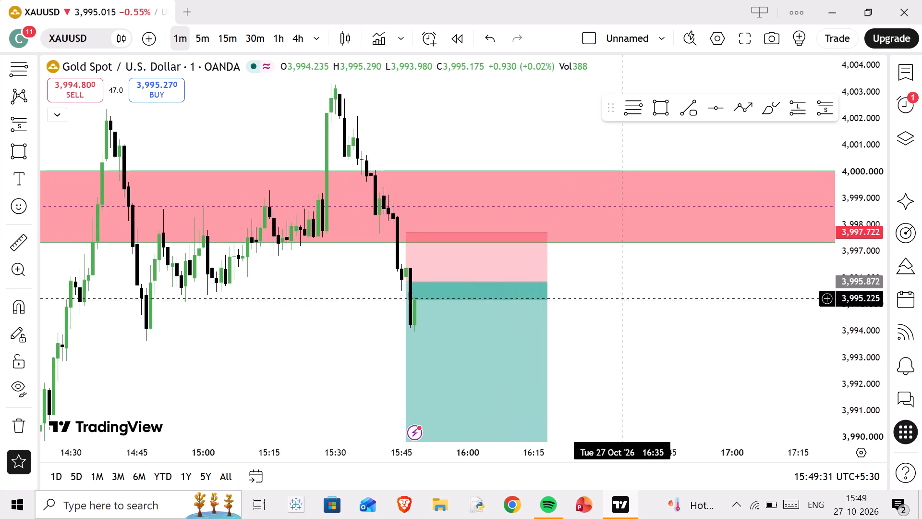
left_click_drag(629, 296, 629, 296)
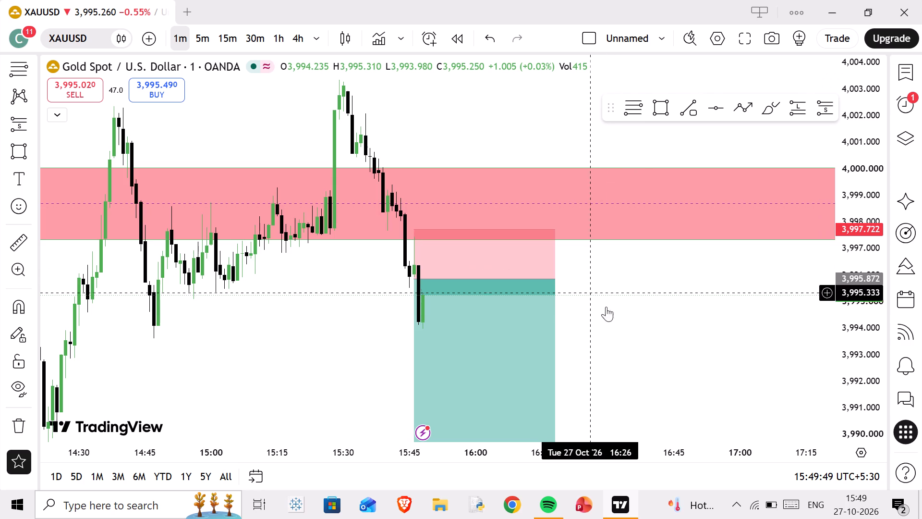
Check the computer's Wi-Fi connection status and return to the chart.
left_click(619, 310)
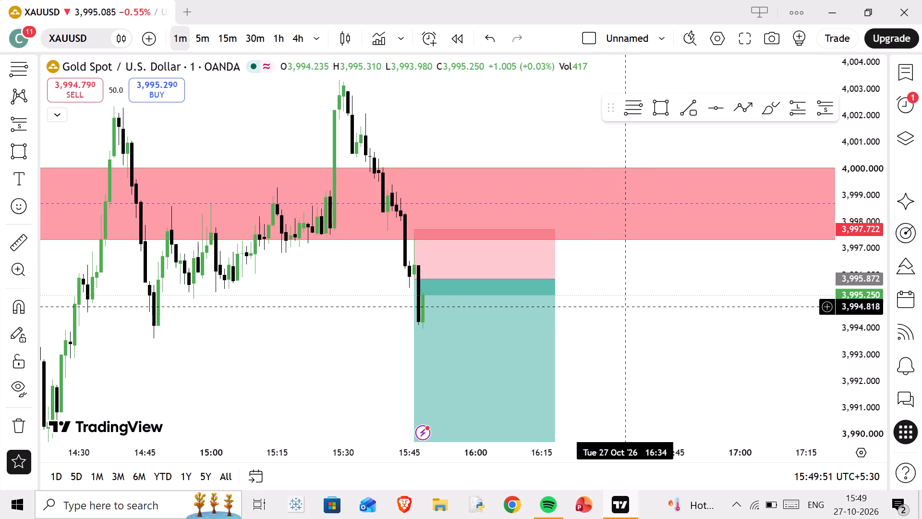
left_click(608, 312)
left_click(236, 291)
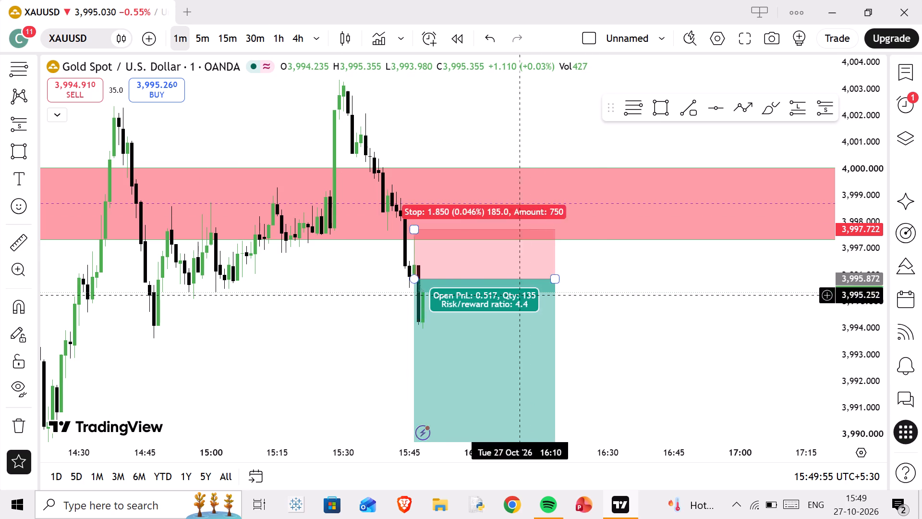
left_click(752, 506)
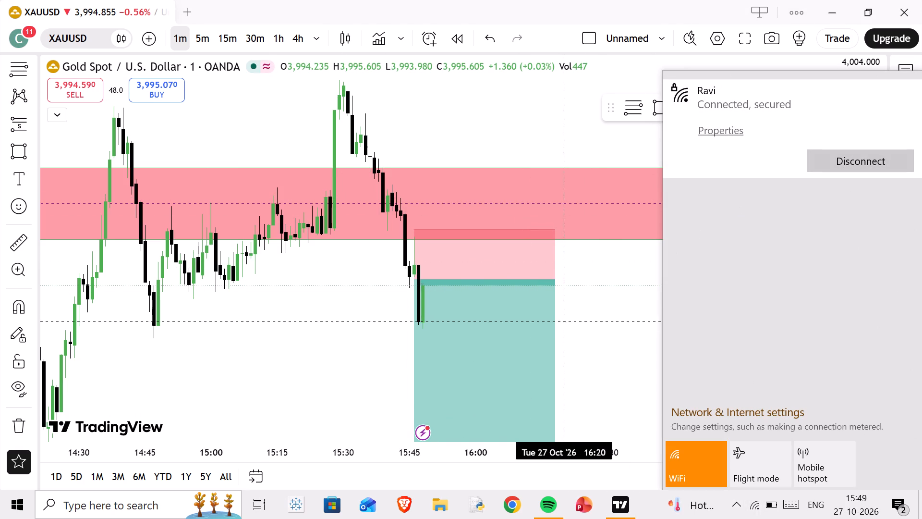
left_click(601, 312)
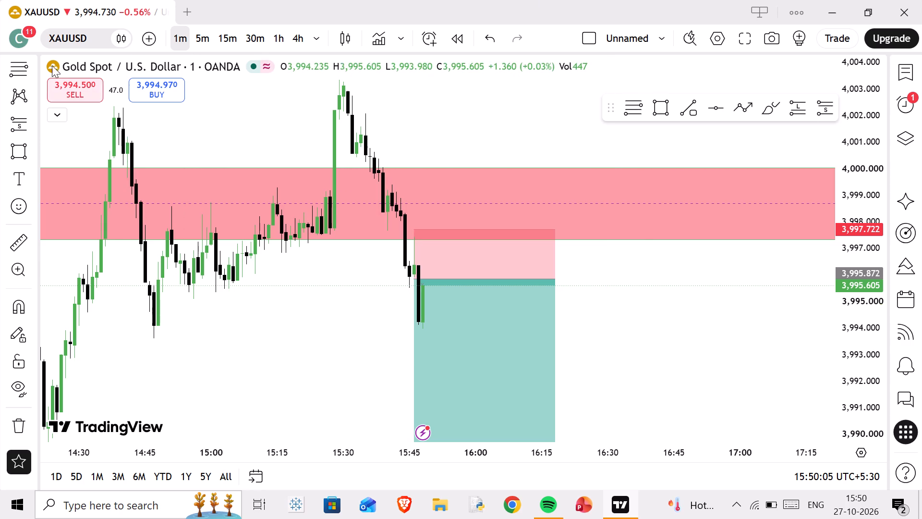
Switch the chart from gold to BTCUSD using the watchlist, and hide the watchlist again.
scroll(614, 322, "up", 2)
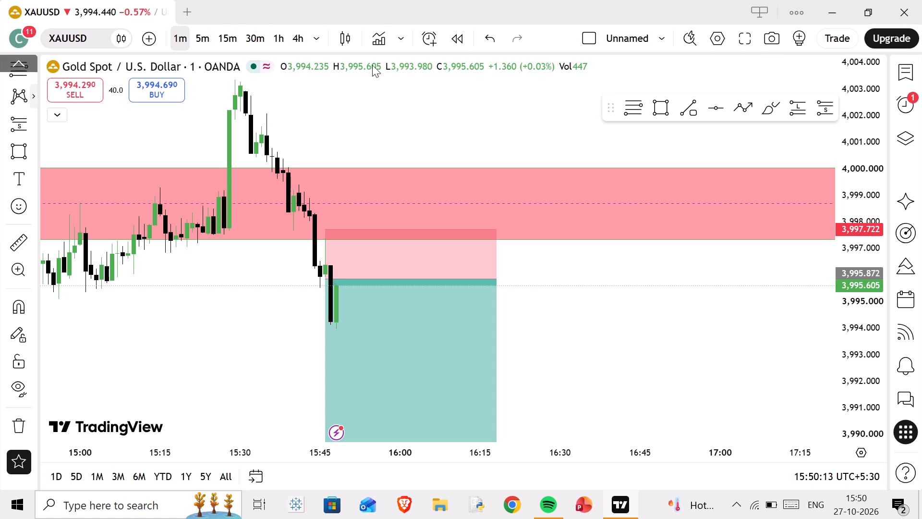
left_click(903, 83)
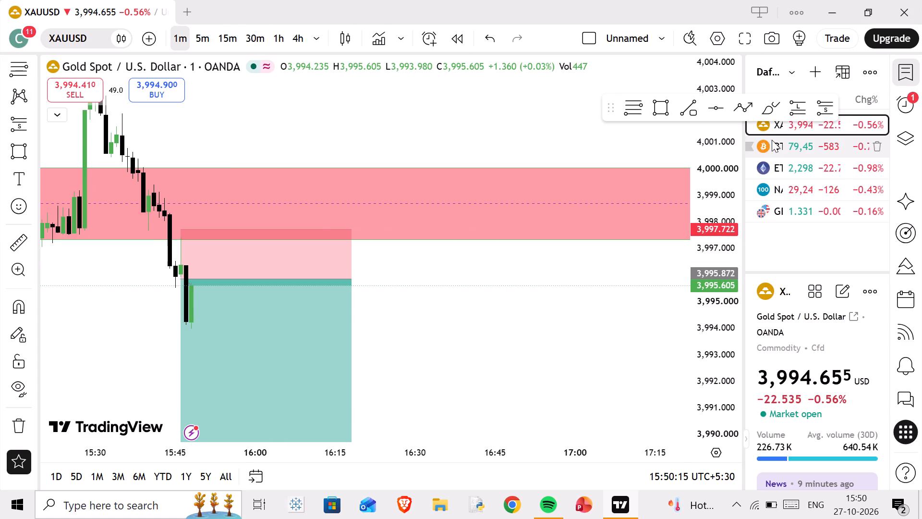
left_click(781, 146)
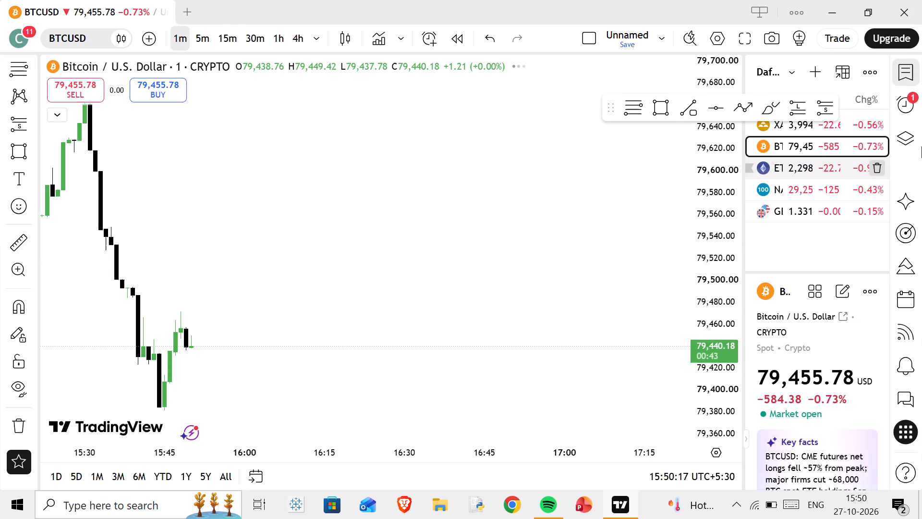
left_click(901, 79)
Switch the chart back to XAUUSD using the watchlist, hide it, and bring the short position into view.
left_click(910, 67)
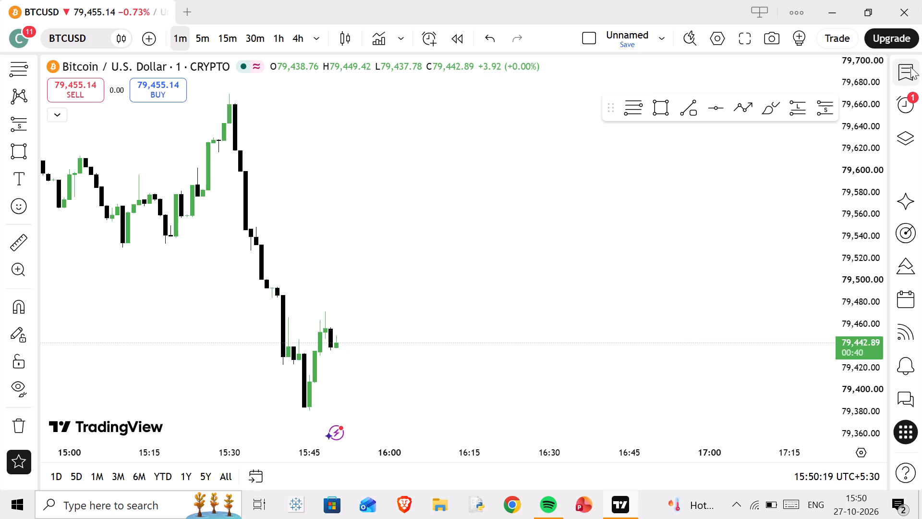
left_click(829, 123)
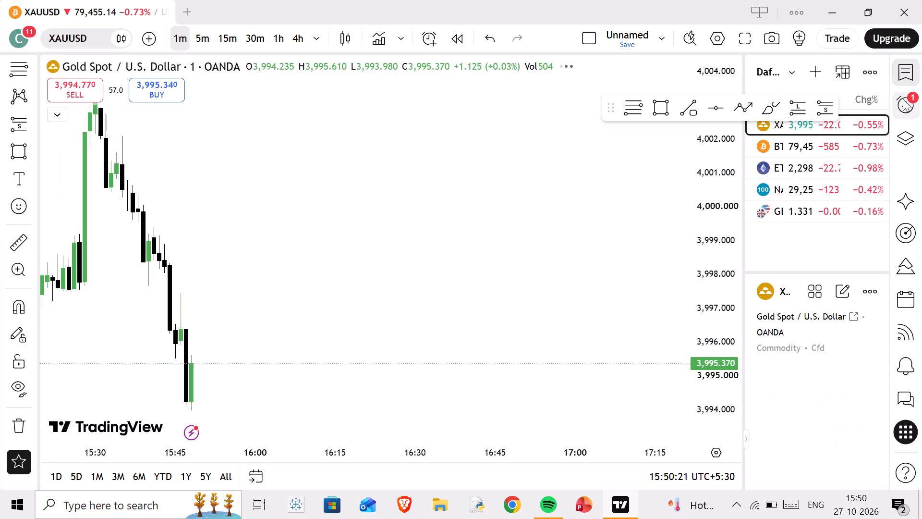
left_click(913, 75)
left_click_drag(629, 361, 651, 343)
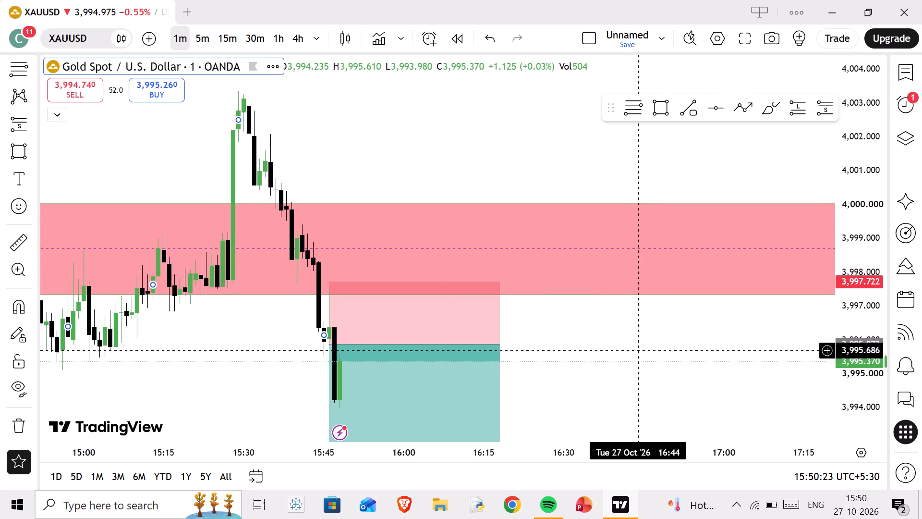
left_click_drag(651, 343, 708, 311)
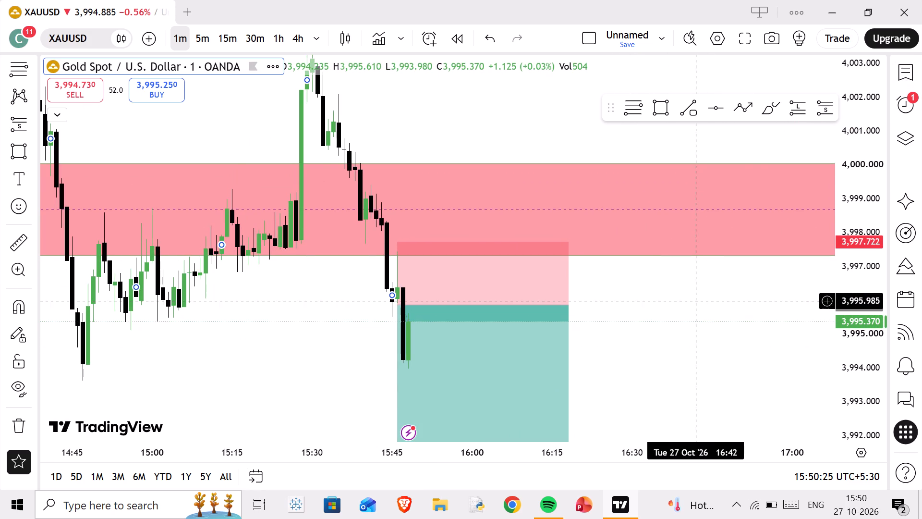
Examine the XAUUSD short position and red supply zone on the 5-minute timeframe, and return to the 1-minute chart.
left_click_drag(647, 327, 643, 321)
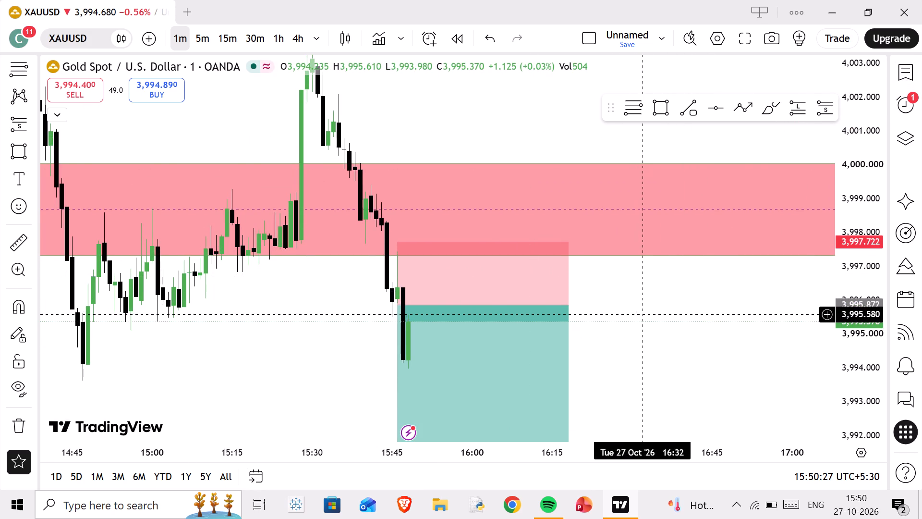
scroll(642, 314, "down", 2)
scroll(655, 317, "up", 1)
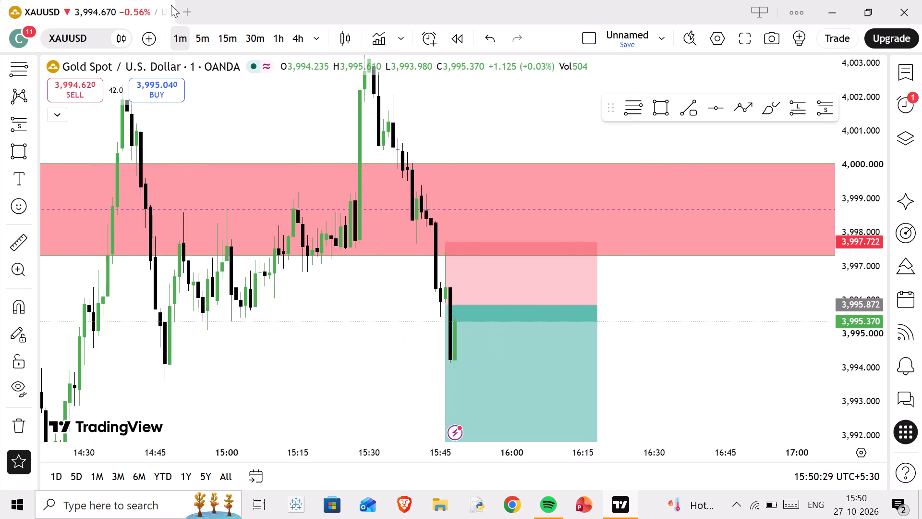
left_click(202, 30)
scroll(543, 341, "up", 3)
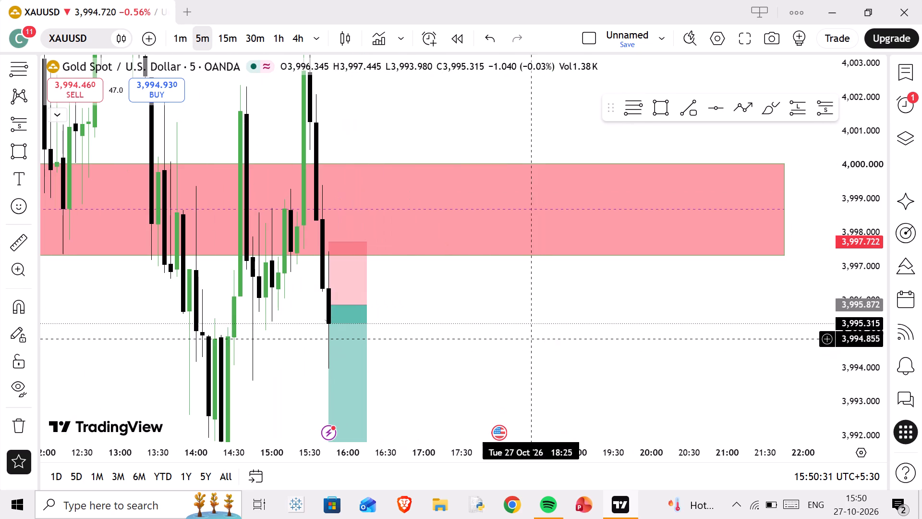
left_click_drag(460, 294, 592, 274)
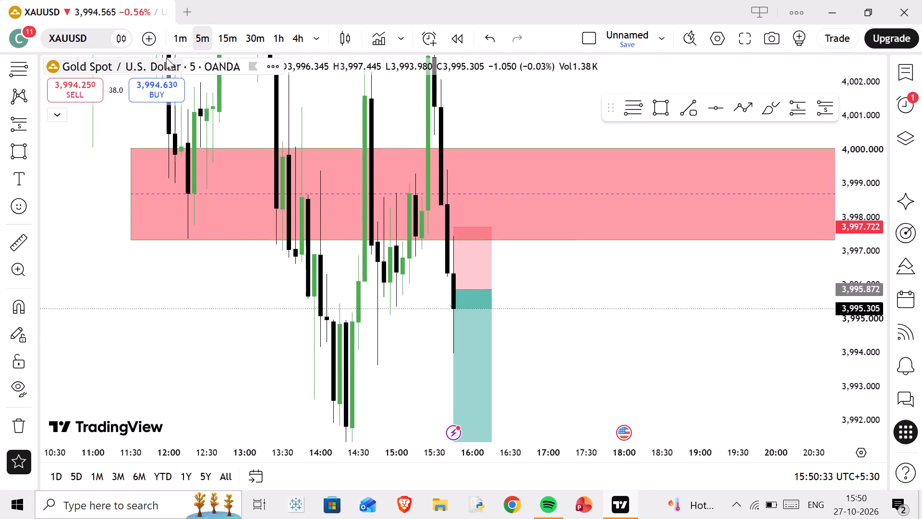
left_click(170, 41)
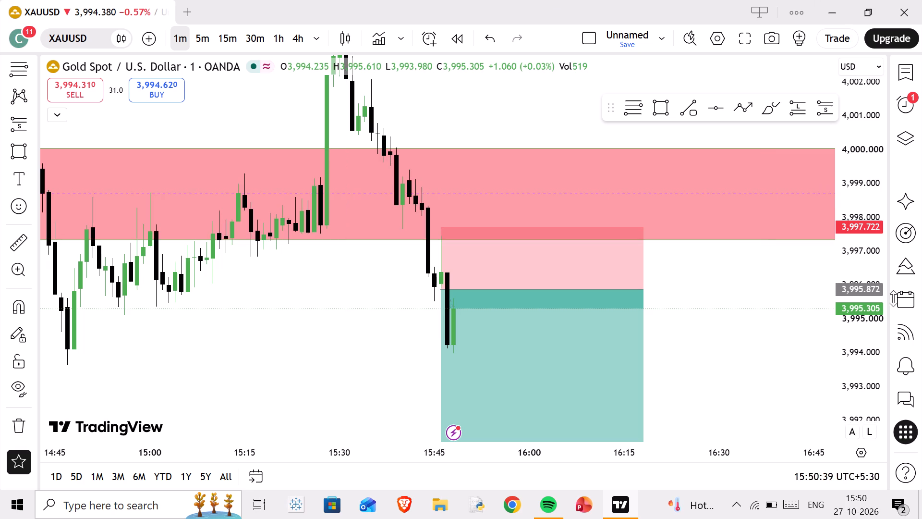
Connect the computer to the secured A36 phone hotspot instead of the current Wi-Fi network, and return to the chart.
left_click(753, 511)
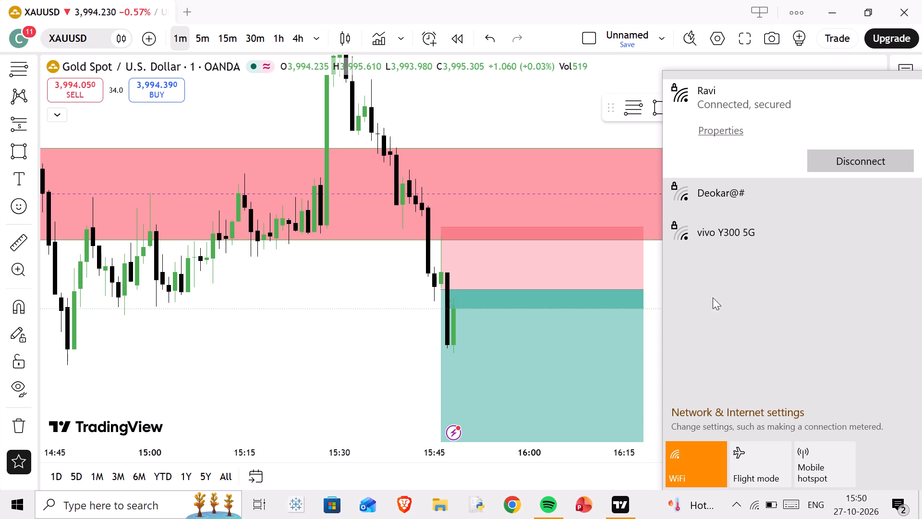
left_click(720, 213)
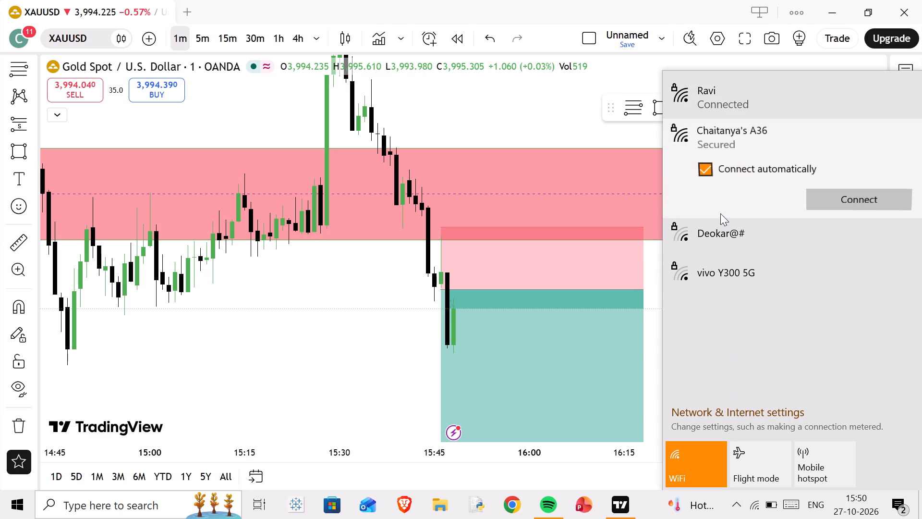
left_click(826, 194)
left_click(378, 345)
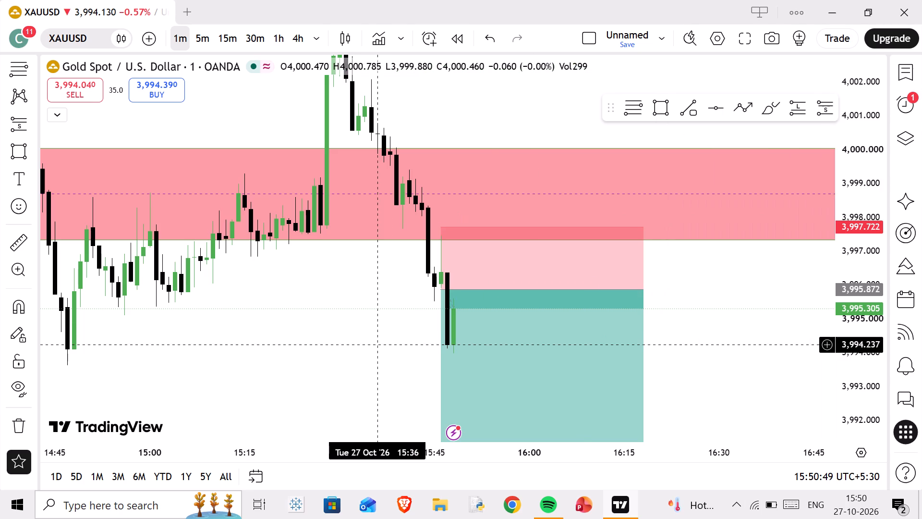
Reopen the list of Wi-Fi networks to check the hotspot connection.
left_click(748, 499)
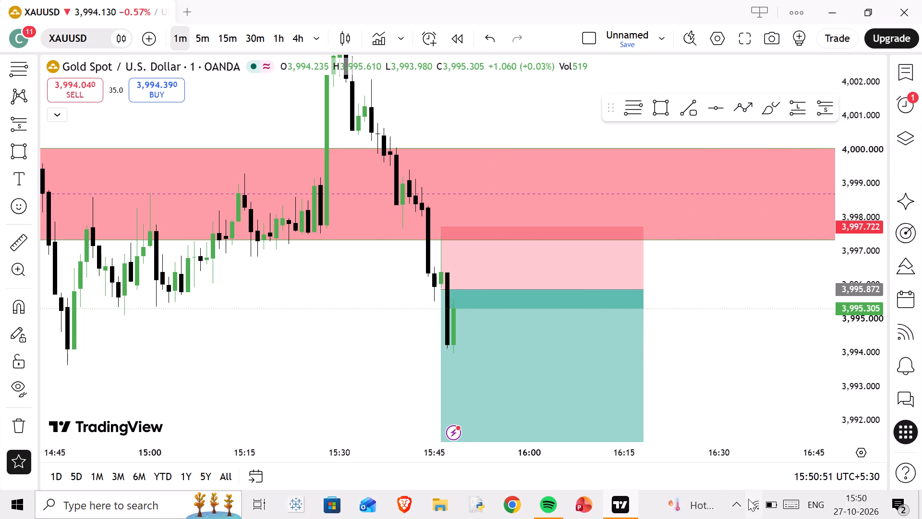
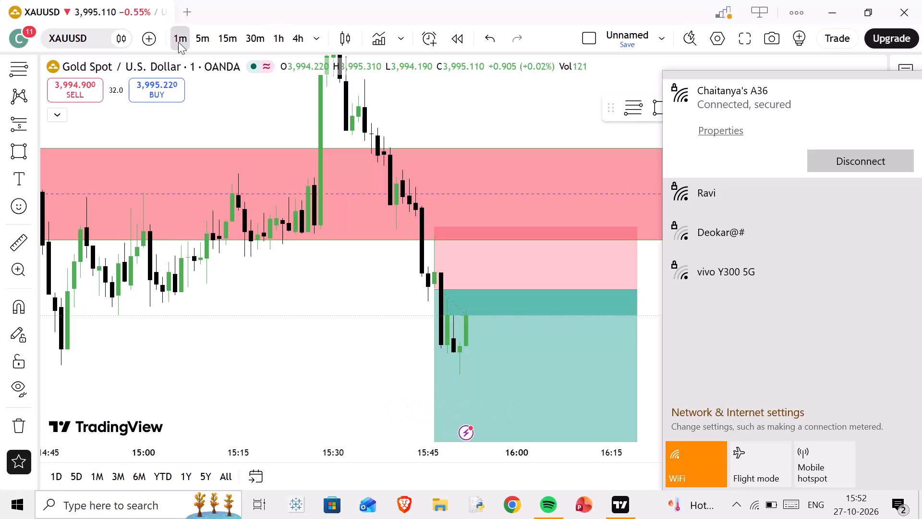
Switch the chart to the 5-minute timeframe and delete the short position drawing below the red zone.
left_click(208, 34)
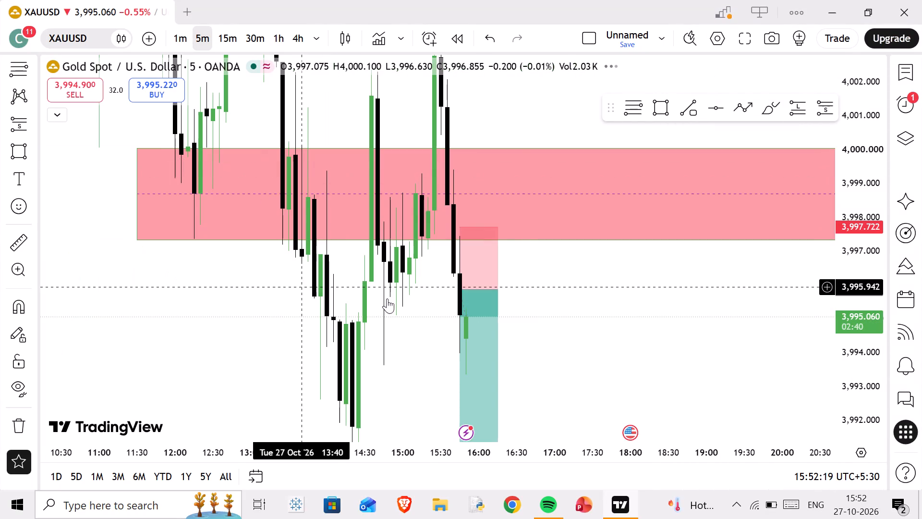
left_click(501, 304)
left_click(501, 72)
Draw a Fib retracement over the latest drop, from about 4,003.25 at the swing high down to about 3,993.98.
scroll(555, 285, "up", 3)
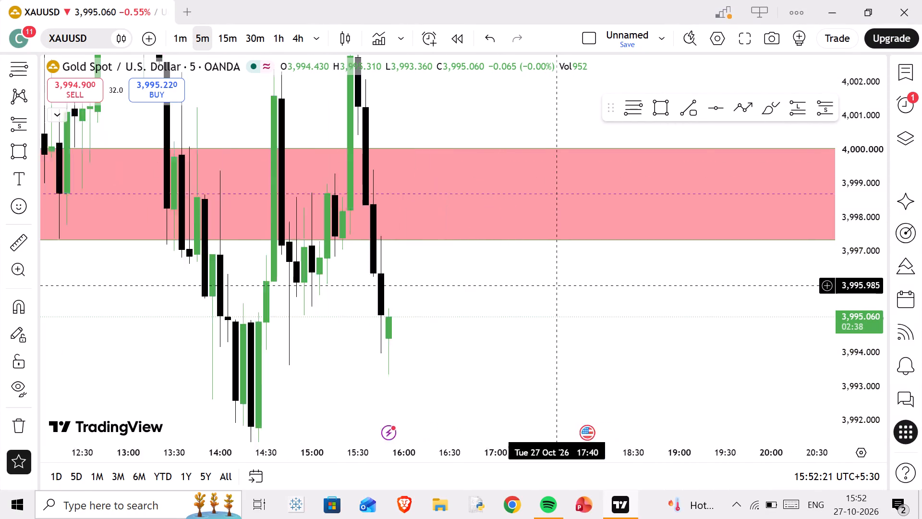
scroll(857, 267, "down", 8)
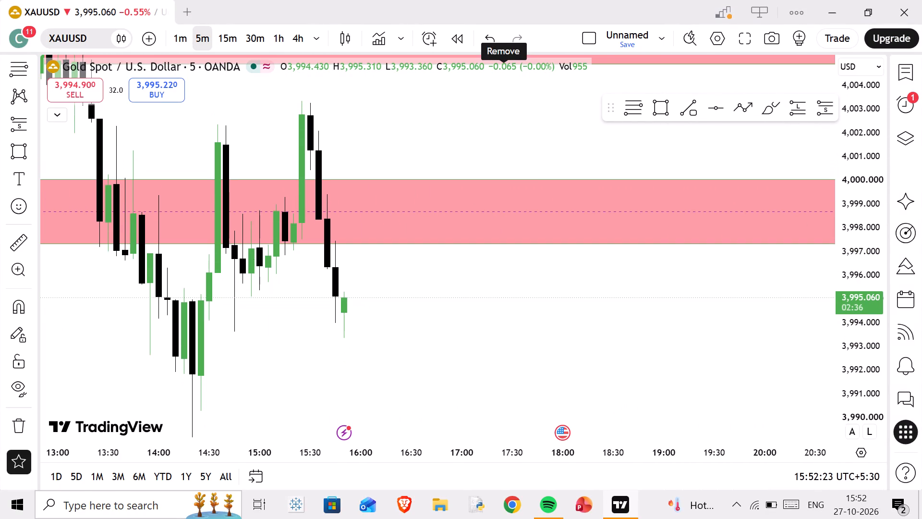
left_click(632, 104)
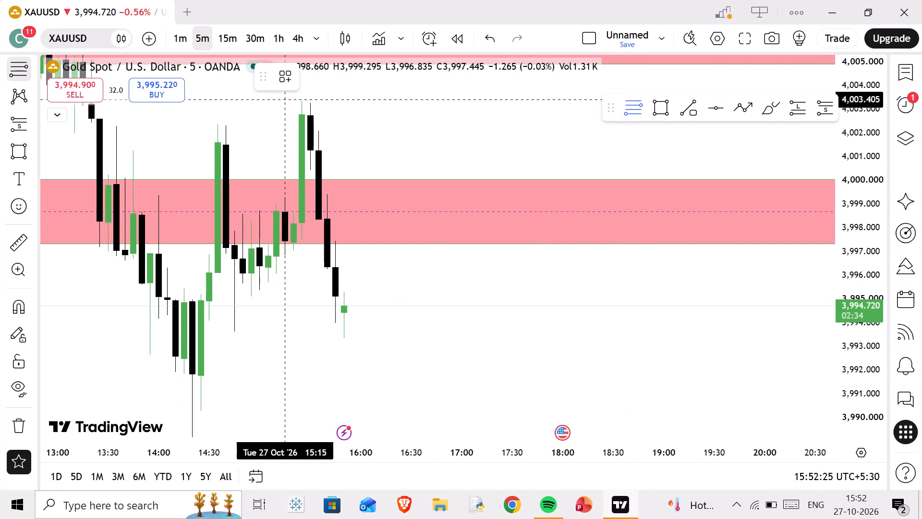
left_click_drag(287, 103, 438, 318)
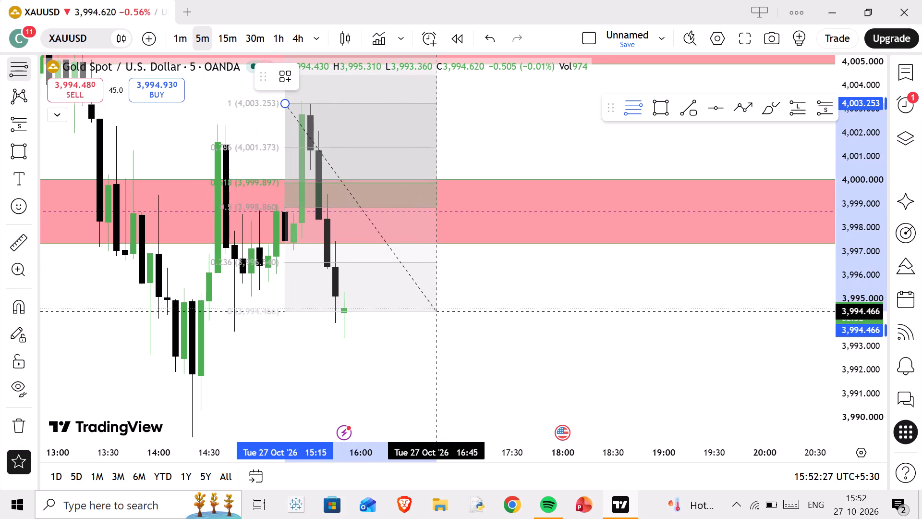
left_click_drag(438, 318, 440, 322)
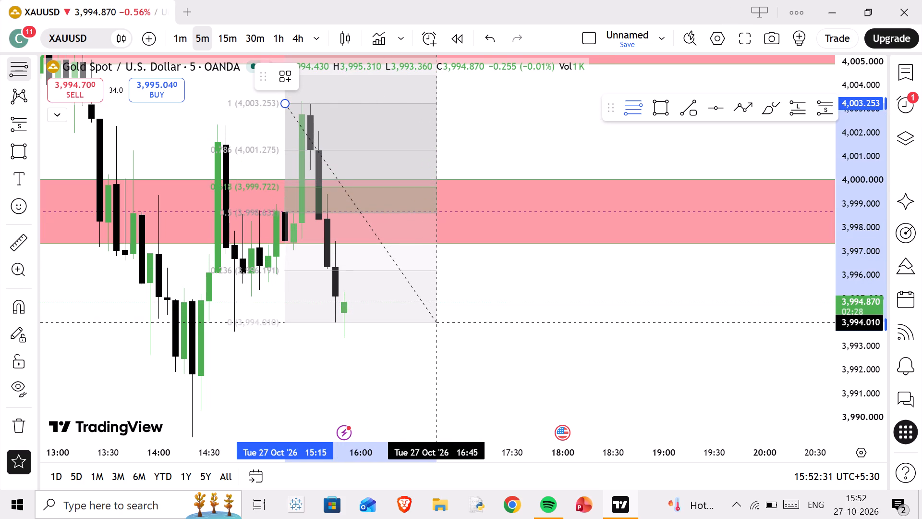
left_click_drag(440, 322, 441, 323)
left_click(441, 323)
left_click(474, 305)
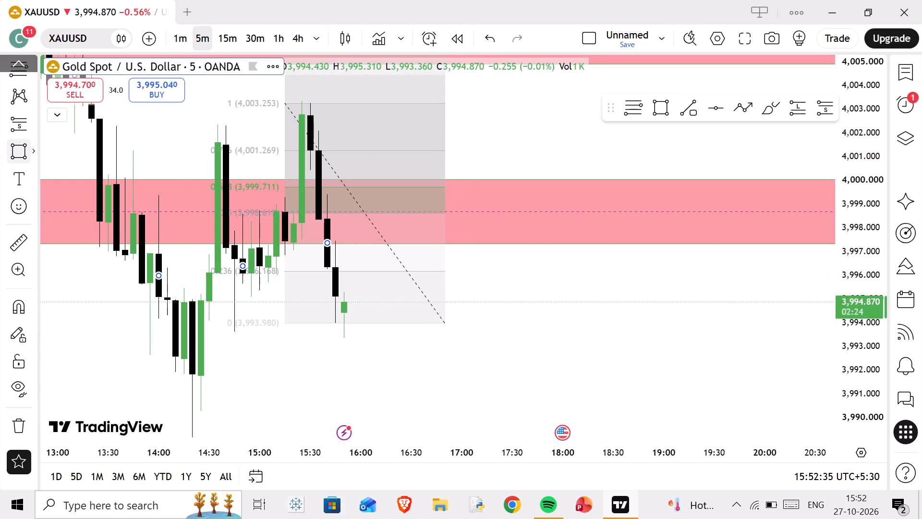
Select the red supply zone that tops out near 4,000.
left_click(653, 183)
left_click(651, 182)
left_click(651, 178)
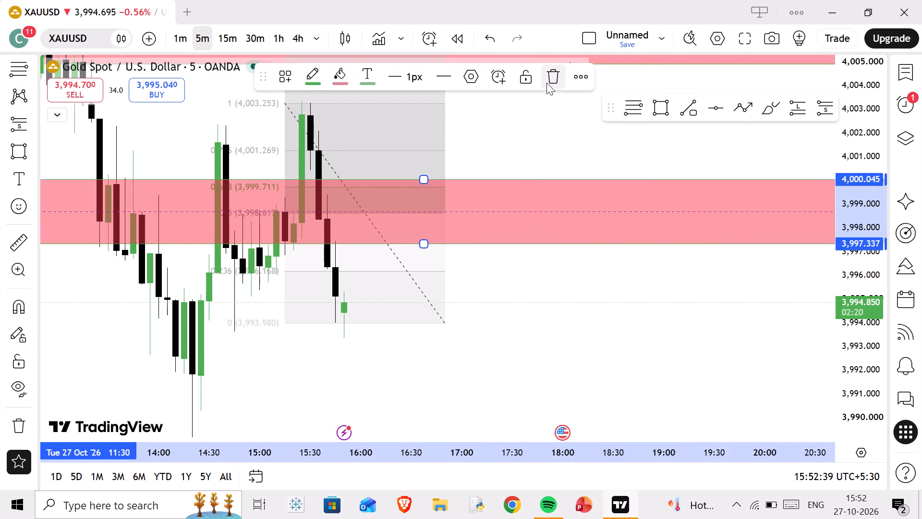
Replace the lowest red zone with a narrower red rectangle over the 0.5–0.618 Fibonacci band, from about 3,998.63 to 3,999.7.
left_click(546, 83)
left_click(663, 99)
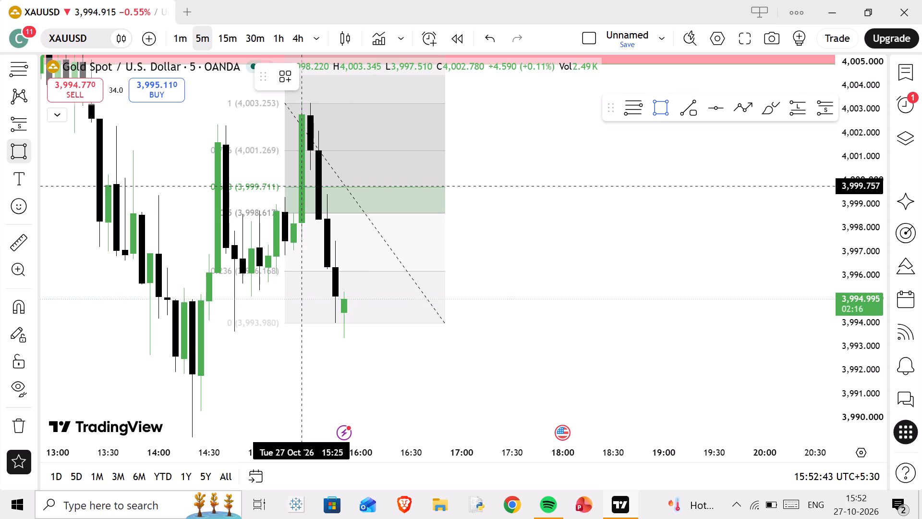
left_click_drag(298, 188, 539, 218)
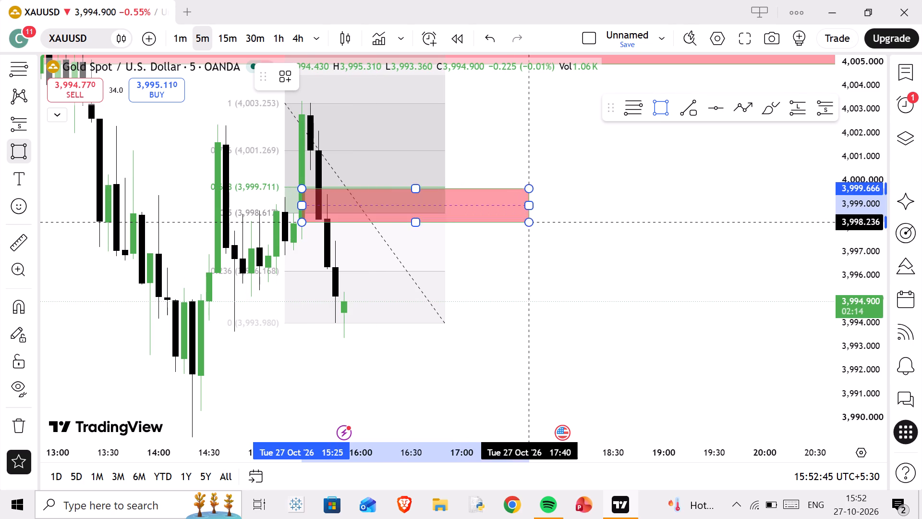
left_click_drag(539, 218, 547, 213)
left_click(547, 213)
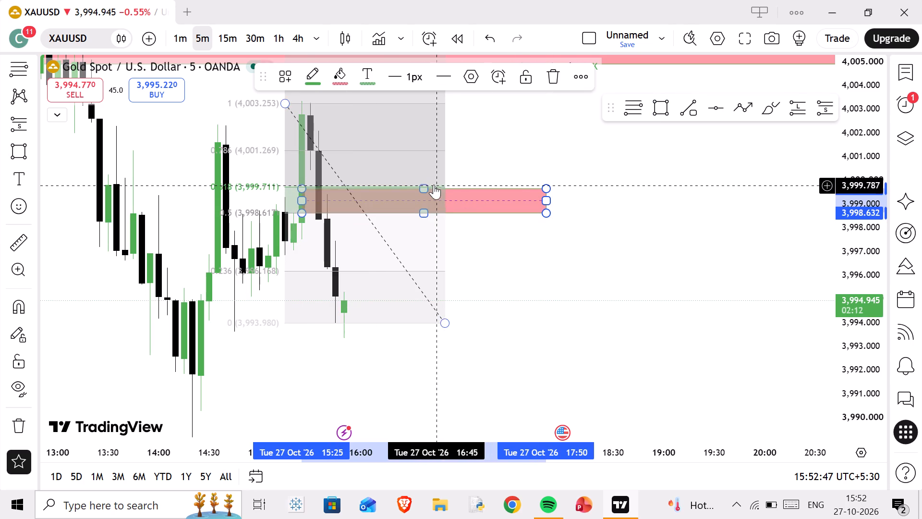
left_click(426, 184)
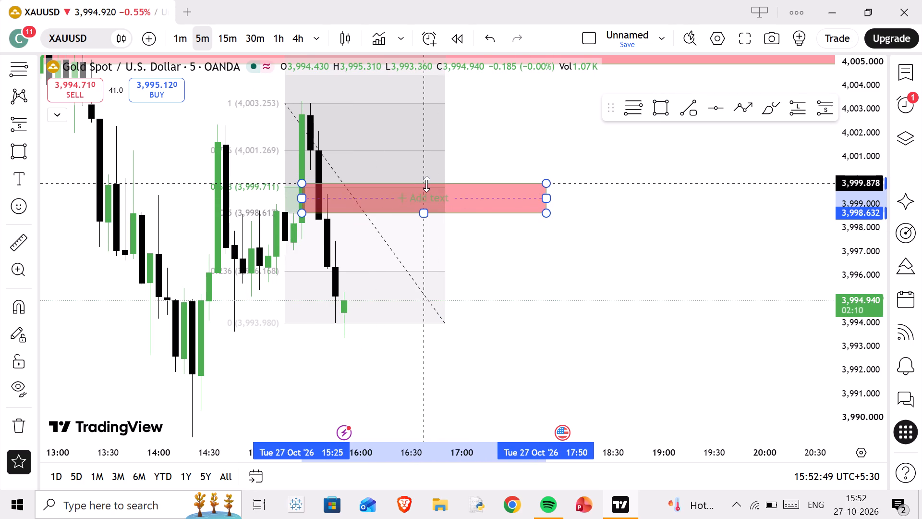
left_click(422, 258)
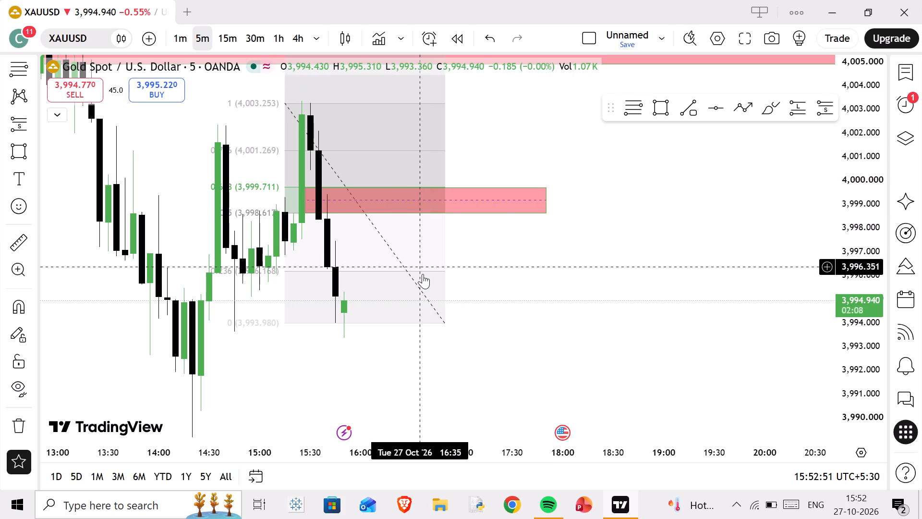
Delete the Fibonacci retracement drawn over the latest drop.
left_click(423, 274)
left_click(471, 87)
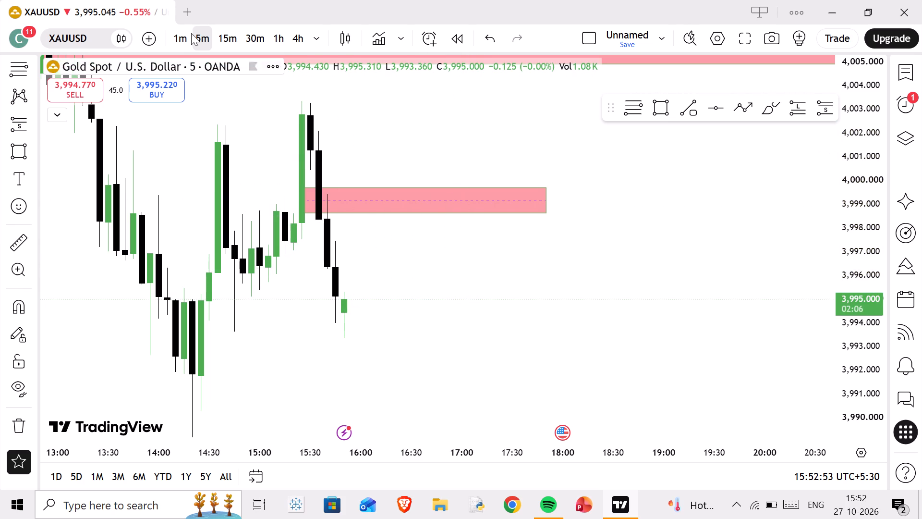
Switch to the 1-minute chart and extend the new red zone's starting edge back to about 14:12.
left_click(192, 42)
left_click(188, 42)
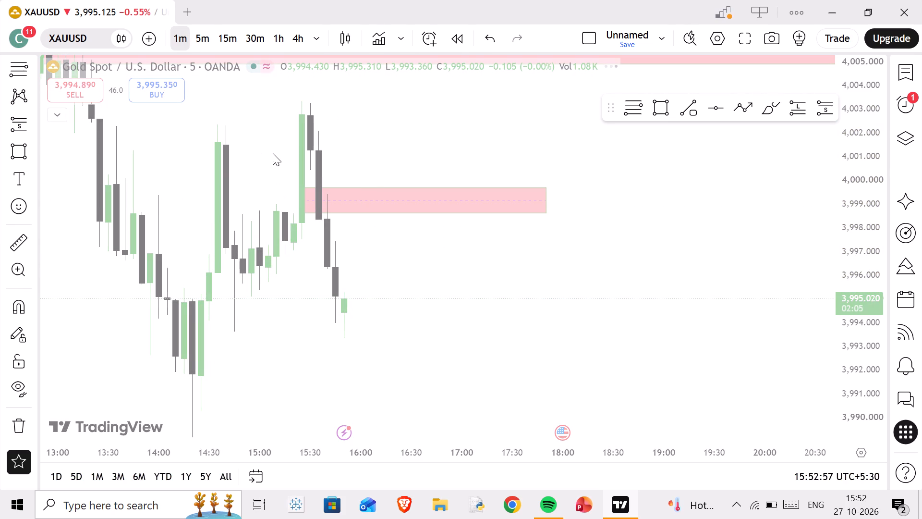
scroll(376, 218, "down", 10)
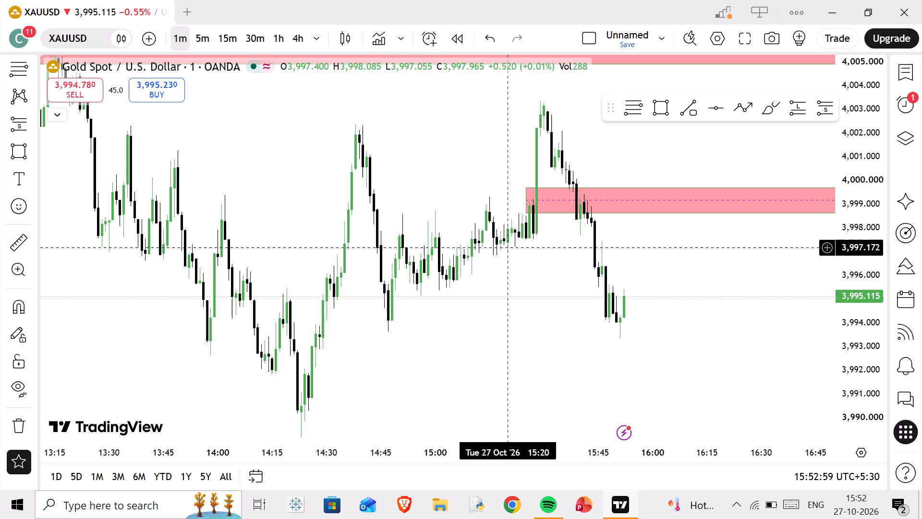
left_click_drag(524, 200, 260, 181)
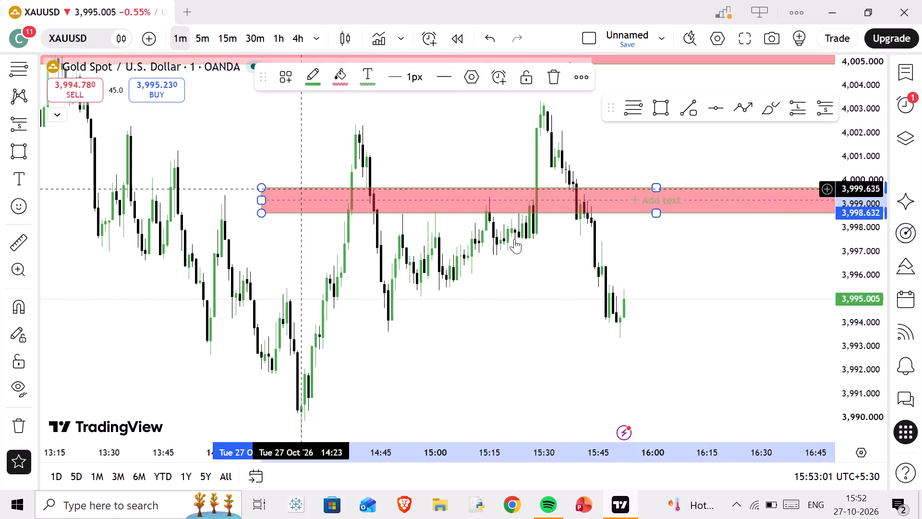
Place a short position entering at the zone's lower edge, 3,998.632, with its stop at 3,999.726 and target at about 3,992.16.
left_click_drag(556, 251, 339, 319)
scroll(366, 297, "down", 1)
left_click_drag(536, 306, 477, 252)
scroll(483, 284, "up", 3)
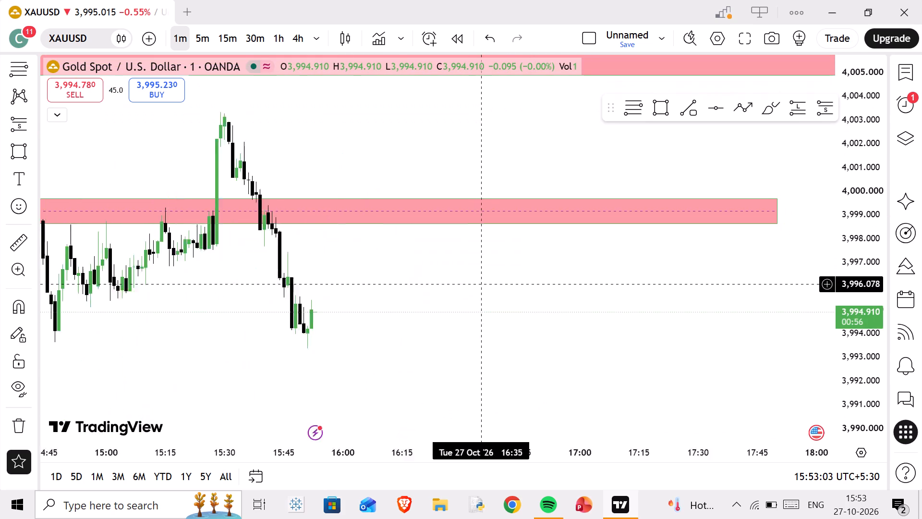
left_click(821, 108)
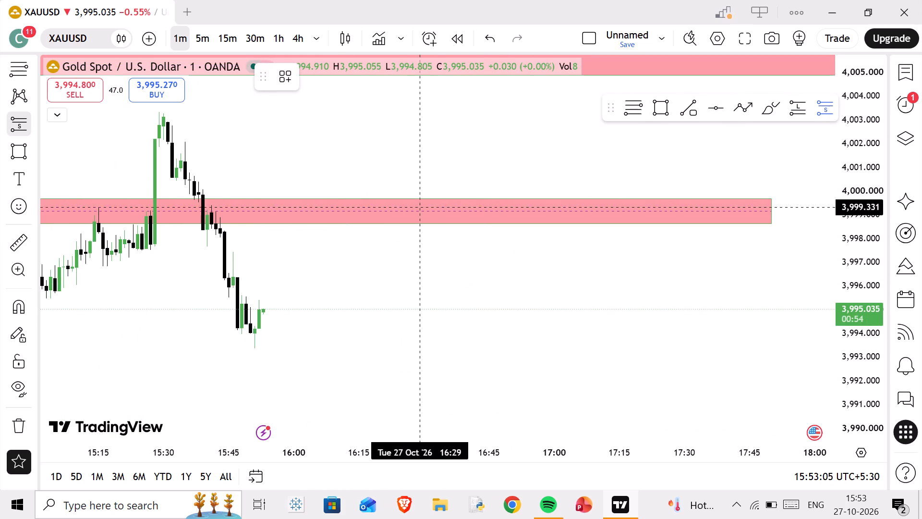
left_click(336, 223)
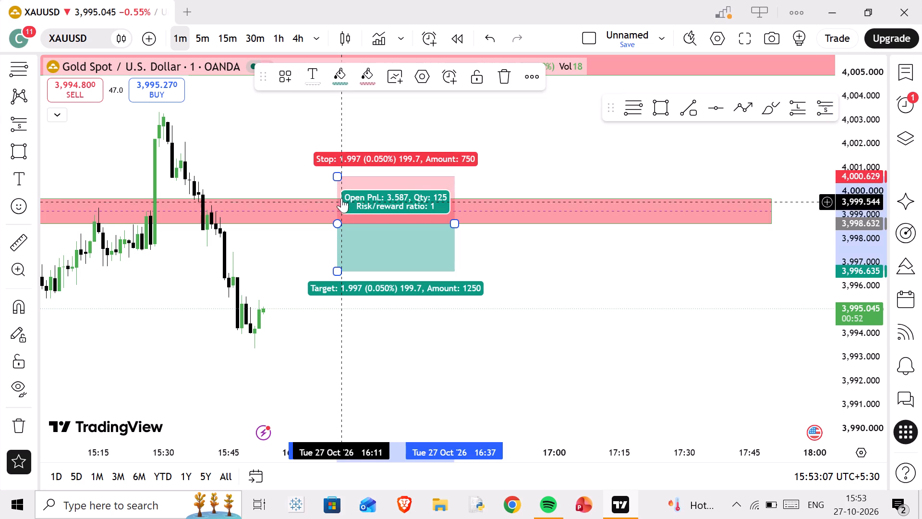
left_click_drag(339, 178, 341, 198)
left_click_drag(339, 270, 361, 377)
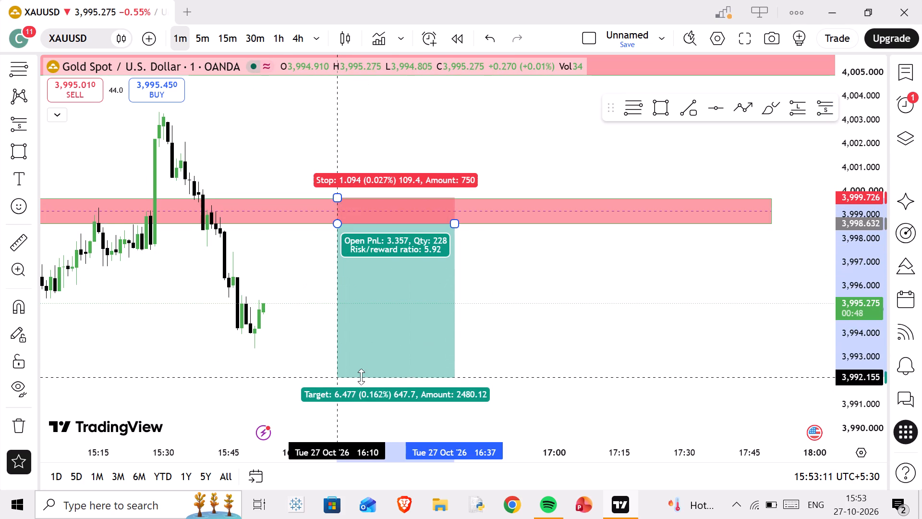
Lower the short position's target to about 3,988.6, just beneath the swing low near 14:23.
left_click_drag(503, 304, 599, 187)
scroll(590, 189, "up", 1)
scroll(589, 192, "down", 5)
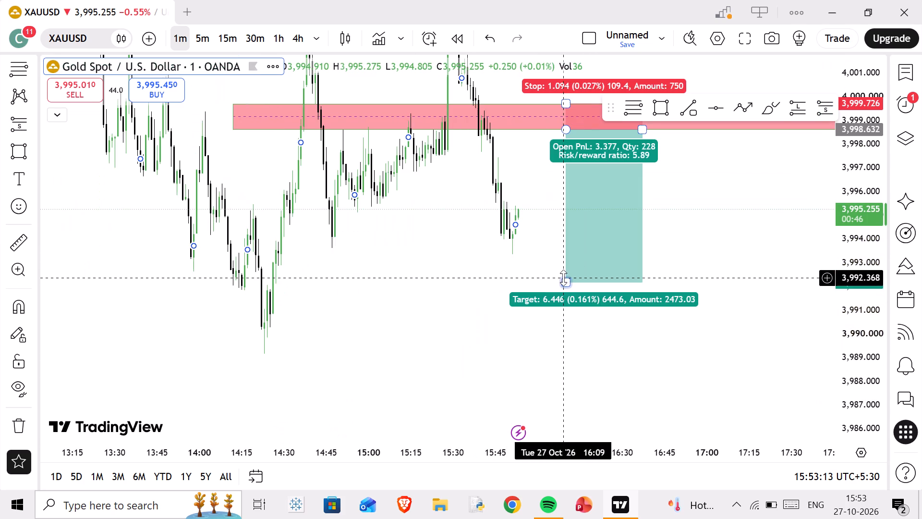
left_click_drag(563, 283, 558, 355)
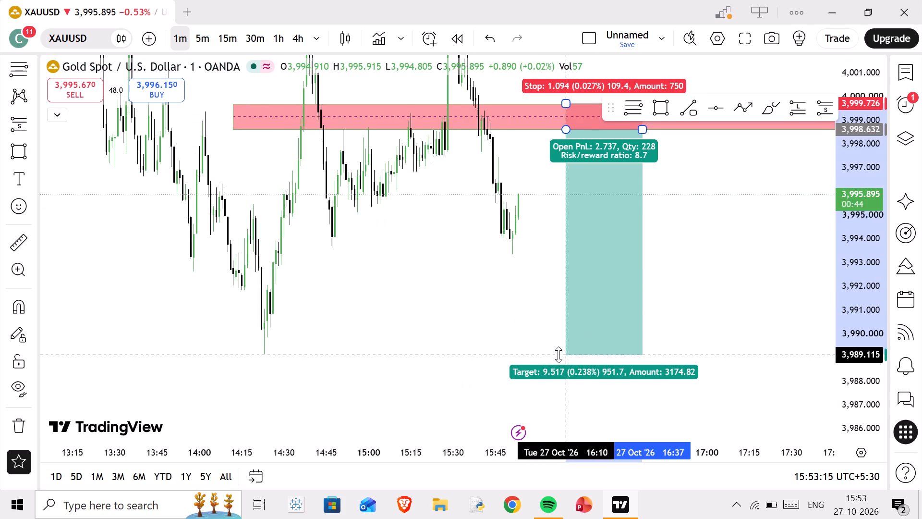
left_click_drag(558, 355, 559, 365)
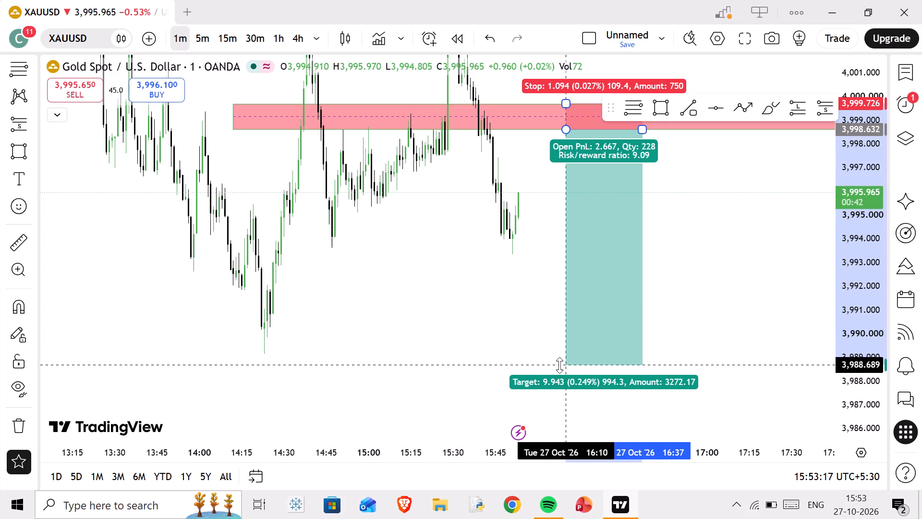
left_click_drag(559, 365, 559, 367)
left_click(559, 367)
Examine the 1-minute price action around the red zone and the short position.
left_click_drag(465, 287, 468, 324)
scroll(475, 324, "up", 4)
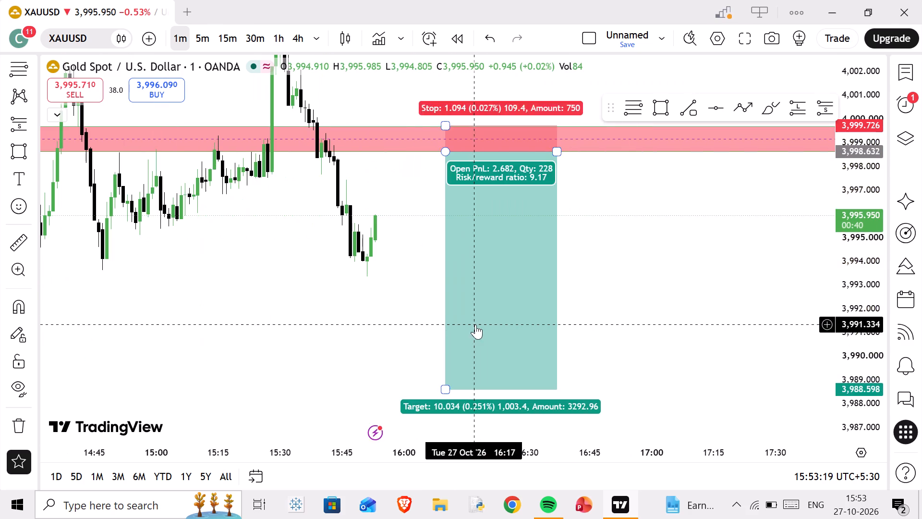
left_click_drag(402, 193, 536, 237)
scroll(533, 238, "up", 3)
left_click_drag(413, 213, 449, 281)
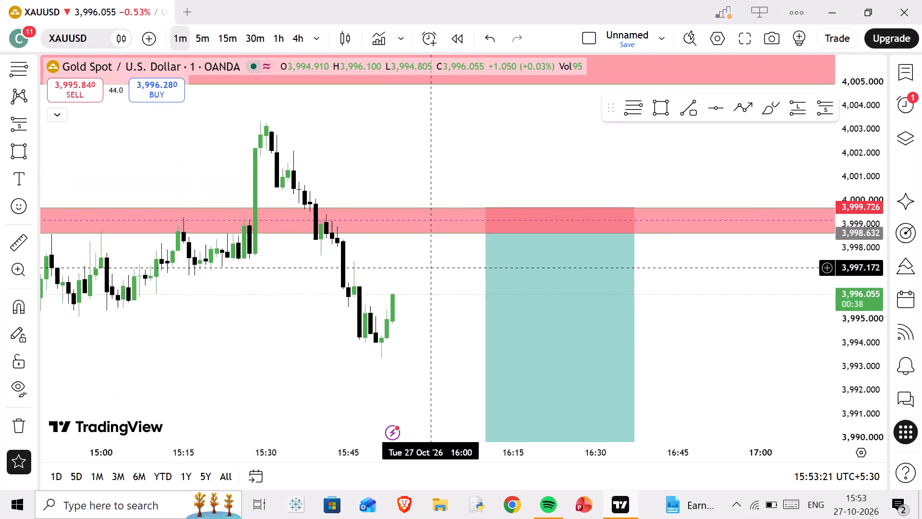
left_click_drag(449, 281, 461, 281)
scroll(461, 280, "down", 1)
left_click_drag(467, 278, 426, 255)
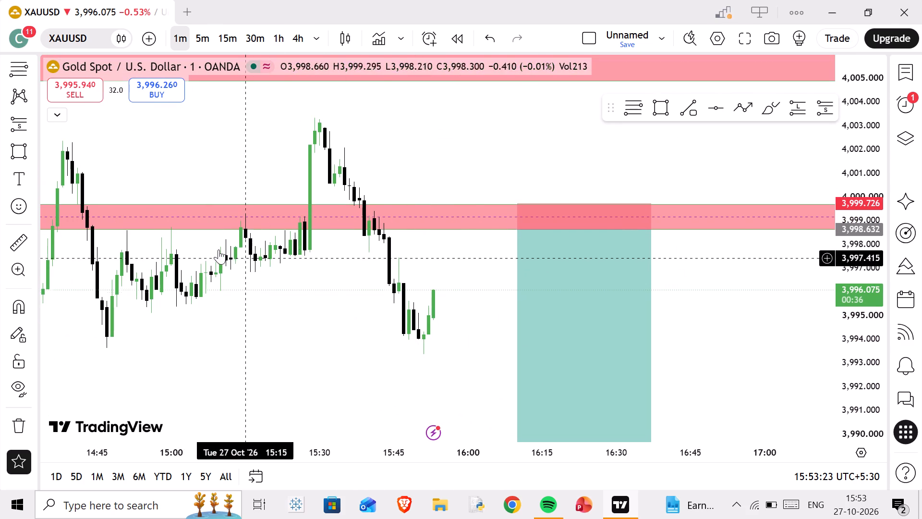
scroll(341, 252, "down", 1)
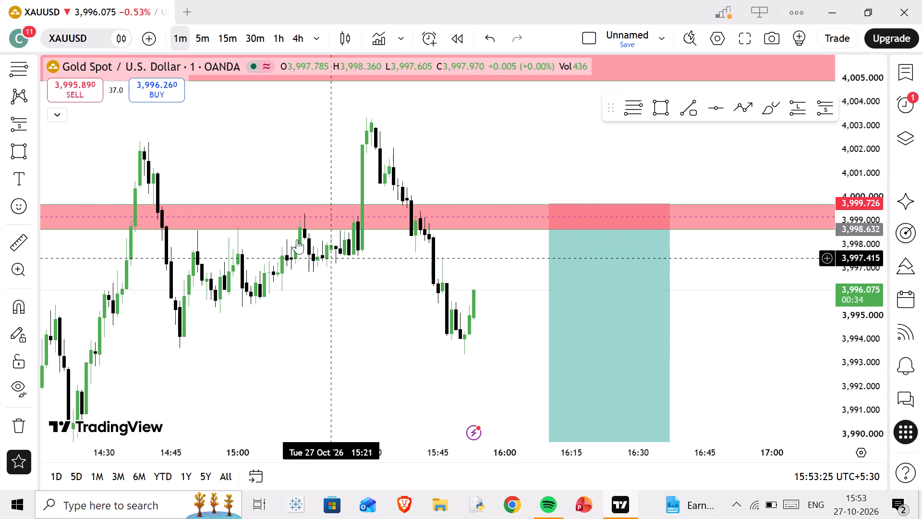
Review both red zones and the short position on the 15-minute chart, and examine them again on the 1-minute chart.
left_click(237, 47)
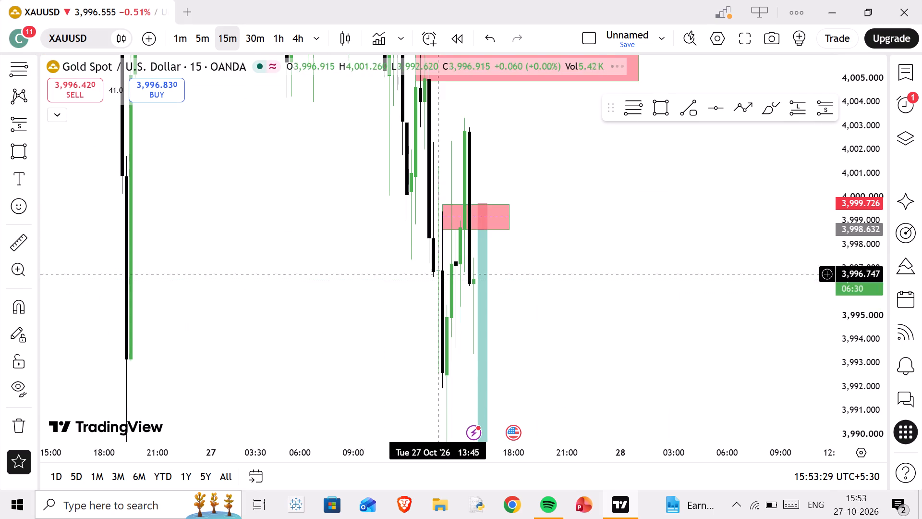
scroll(417, 278, "up", 4)
scroll(873, 281, "down", 11)
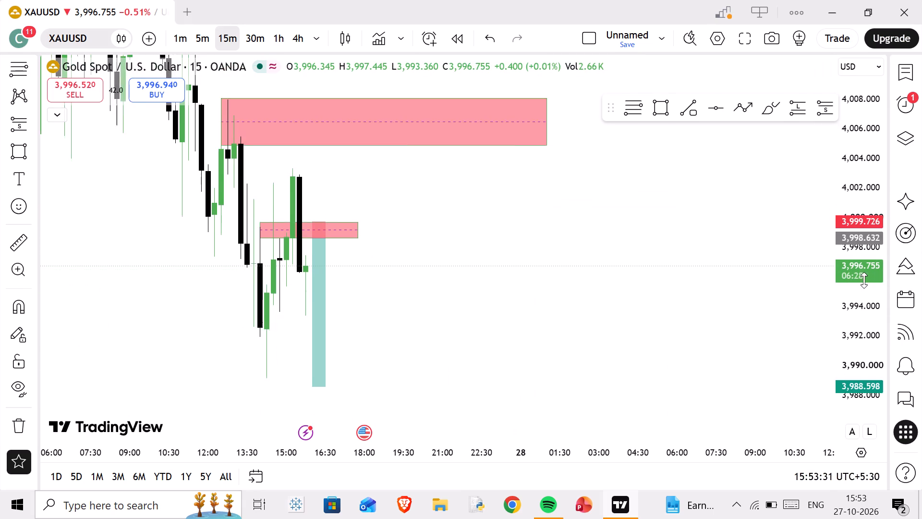
scroll(864, 280, "down", 8)
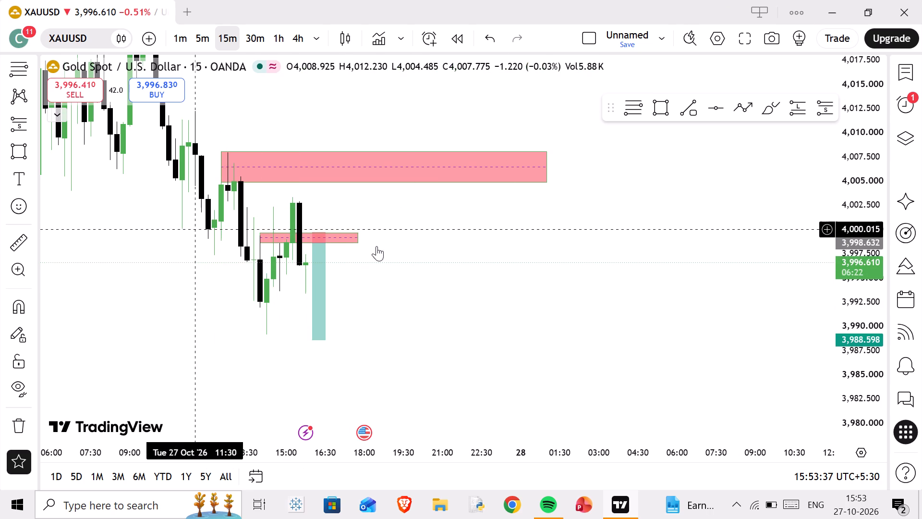
left_click(397, 253)
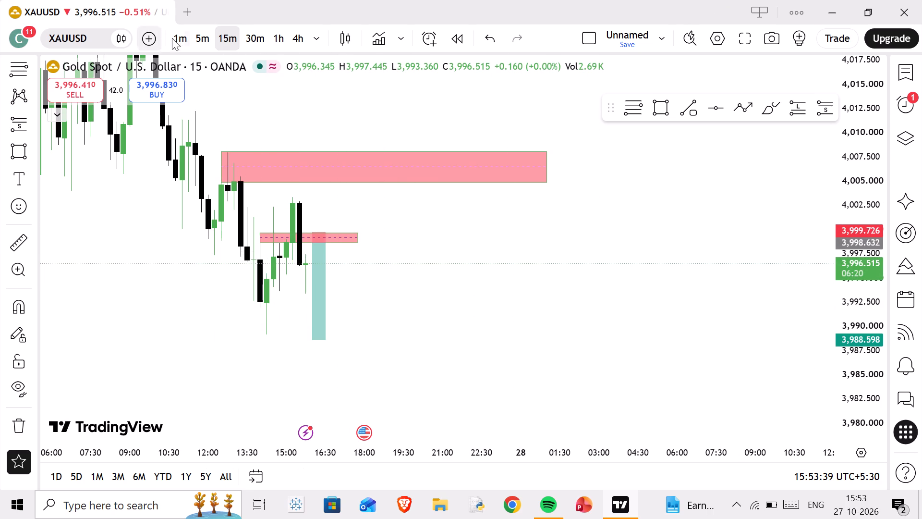
left_click(178, 38)
scroll(357, 228, "down", 9)
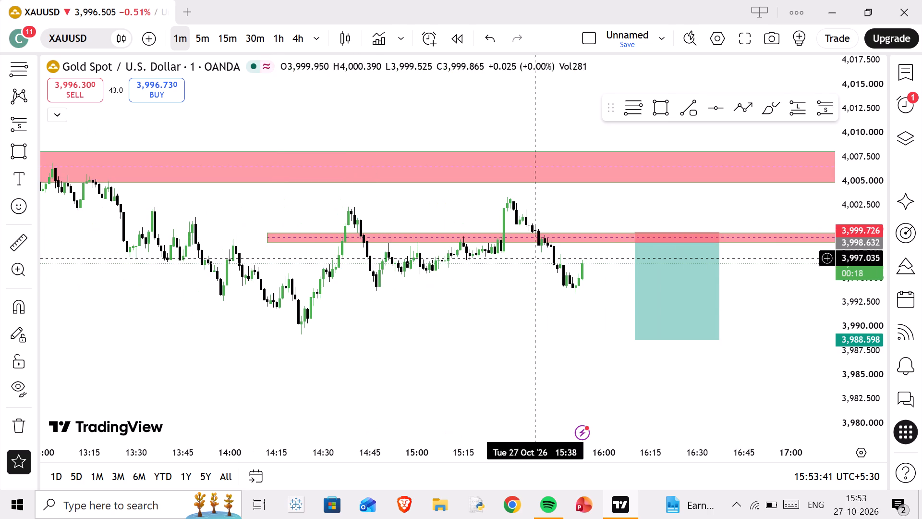
scroll(839, 325, "up", 16)
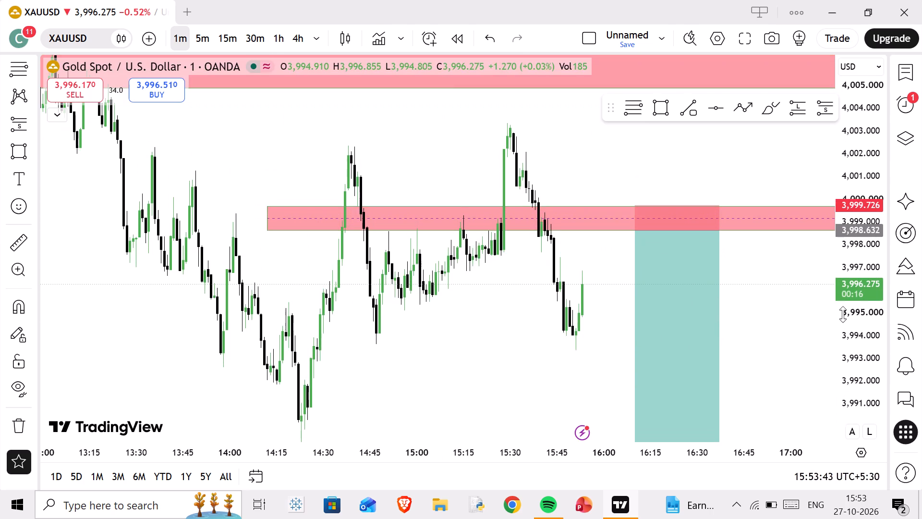
scroll(466, 291, "up", 5)
left_click_drag(467, 270, 480, 340)
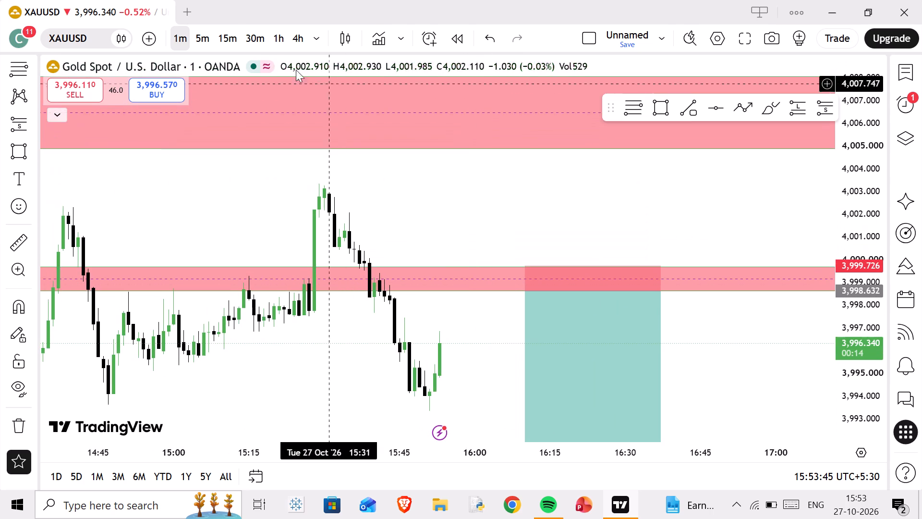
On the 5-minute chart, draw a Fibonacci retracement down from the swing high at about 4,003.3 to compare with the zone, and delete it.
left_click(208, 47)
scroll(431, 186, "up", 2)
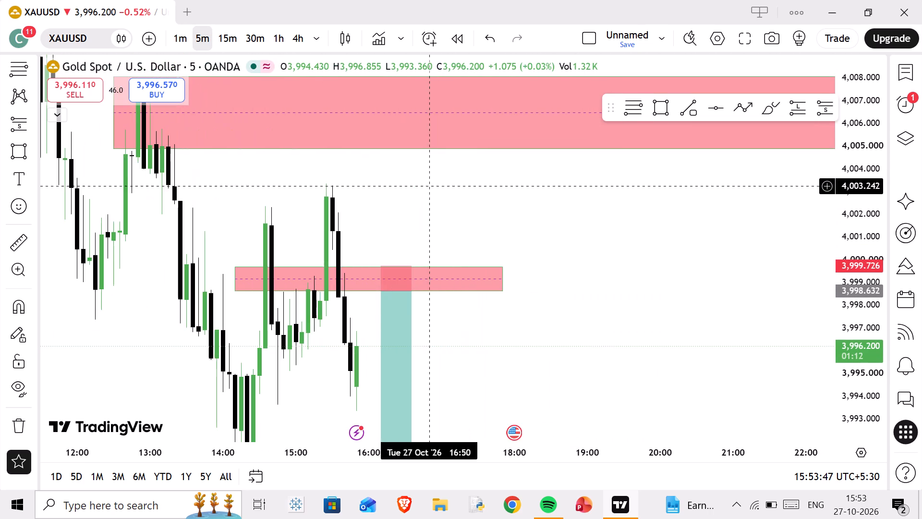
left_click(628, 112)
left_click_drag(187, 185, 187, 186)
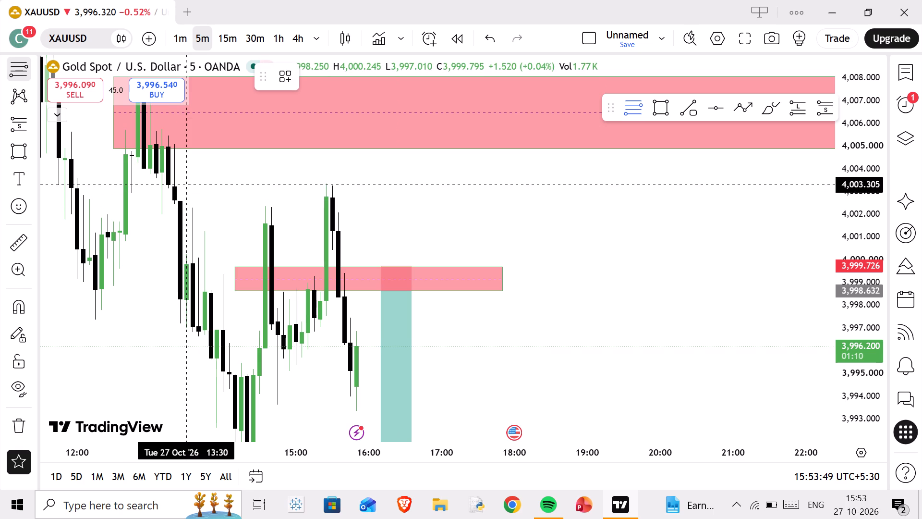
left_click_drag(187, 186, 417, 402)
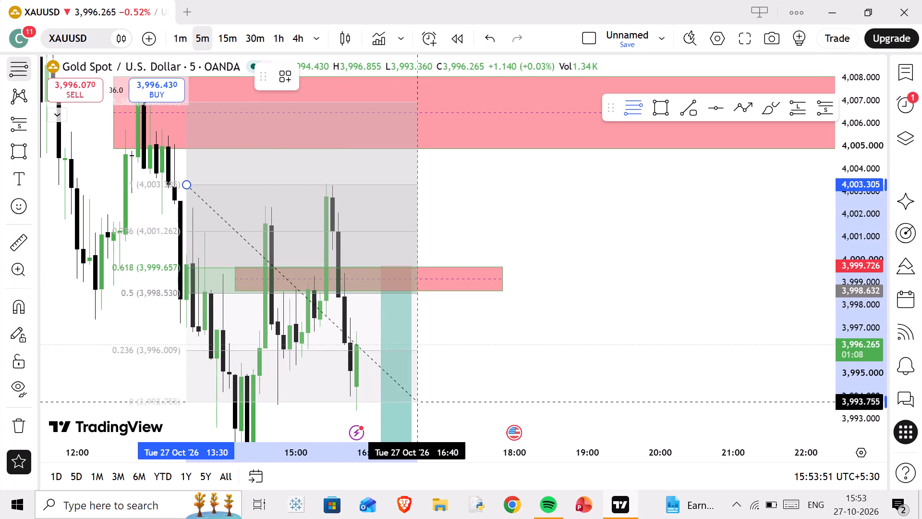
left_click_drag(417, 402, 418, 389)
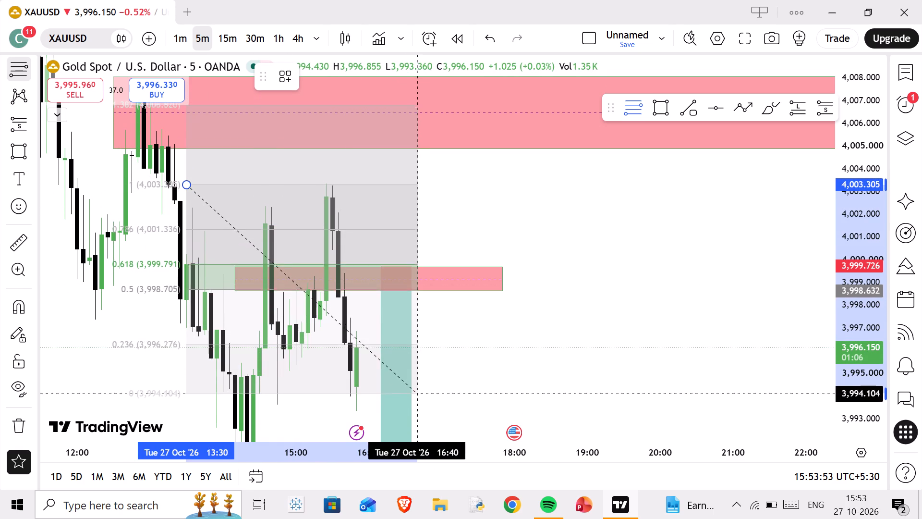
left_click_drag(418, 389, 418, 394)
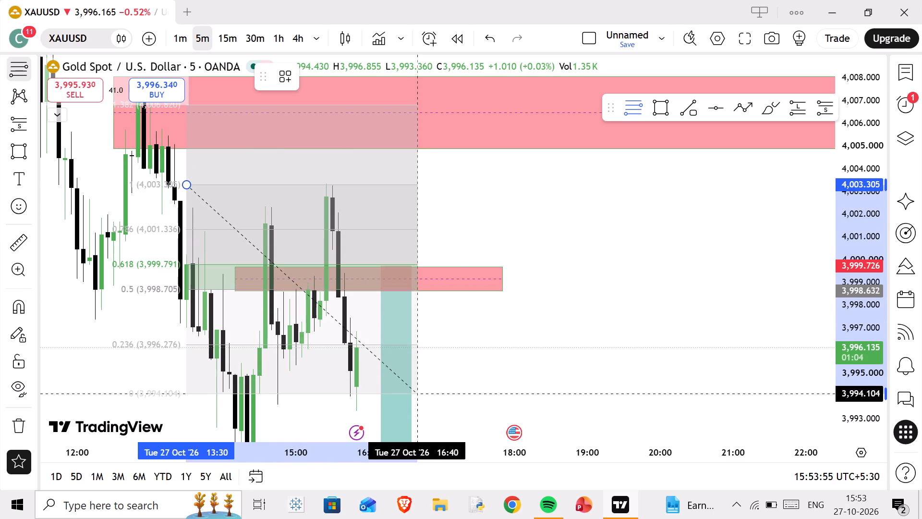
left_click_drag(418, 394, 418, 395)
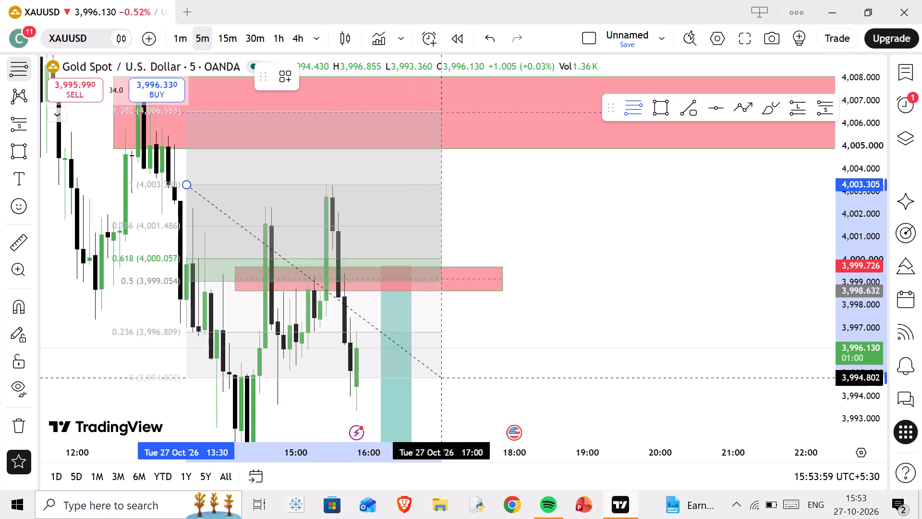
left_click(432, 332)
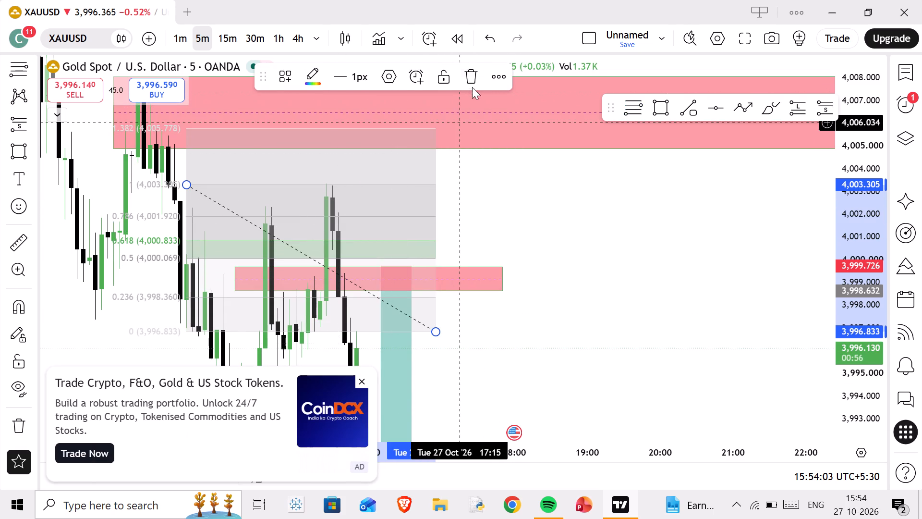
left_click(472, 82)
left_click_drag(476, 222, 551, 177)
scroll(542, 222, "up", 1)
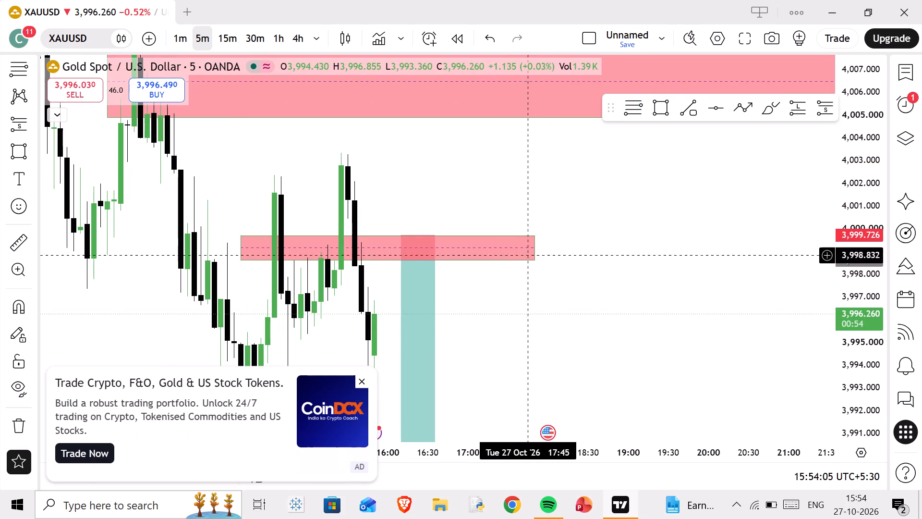
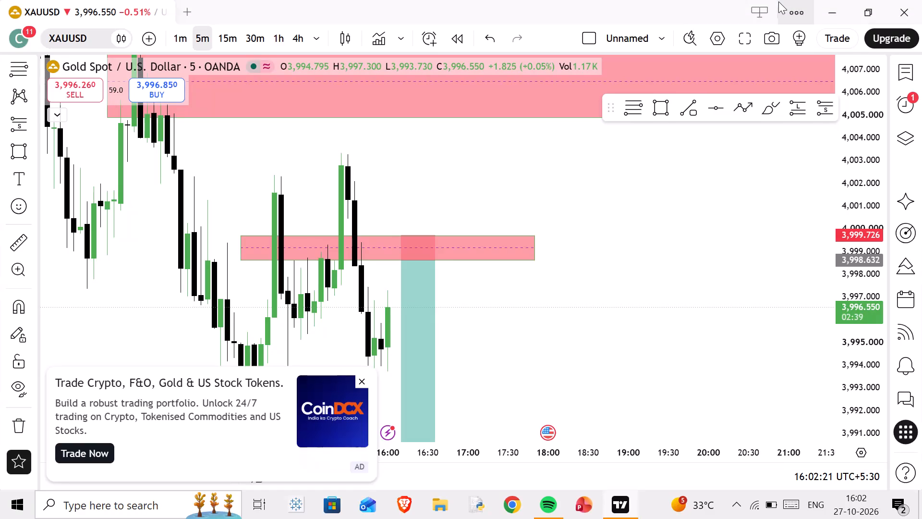
Open a new, separate window with an empty tab alongside the XAUUSD chart.
left_click(778, 1)
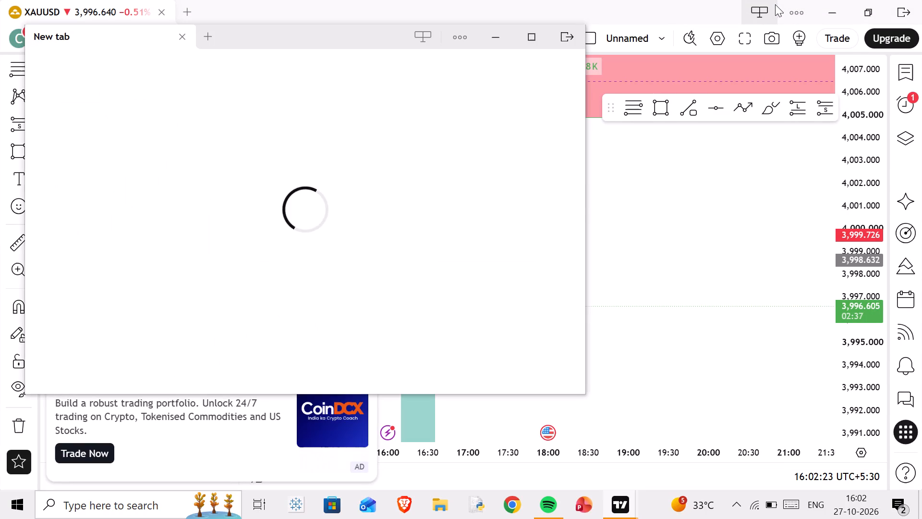
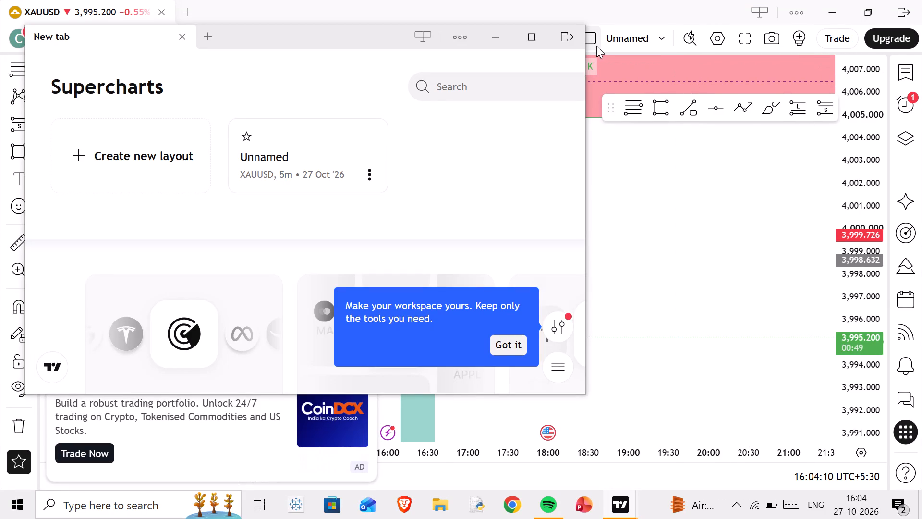
Exit TradingView completely, closing both the empty-tab window and the XAUUSD chart window.
left_click(571, 47)
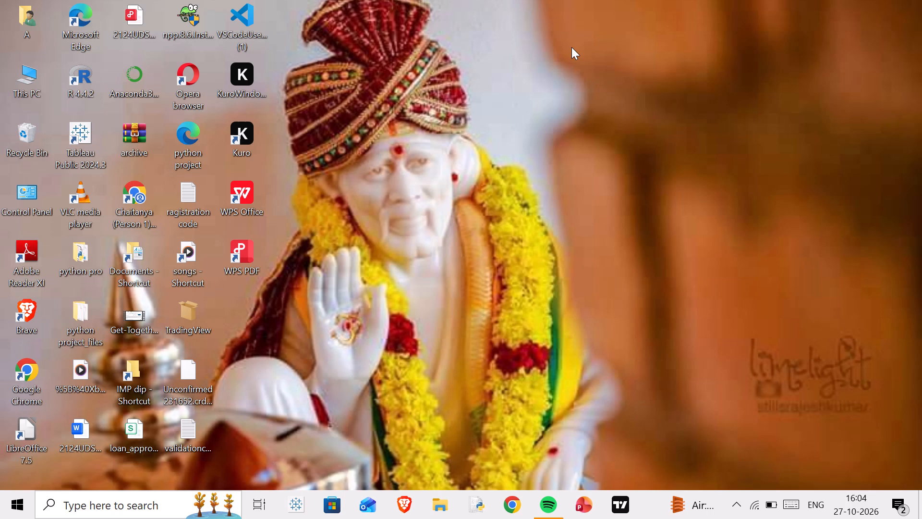